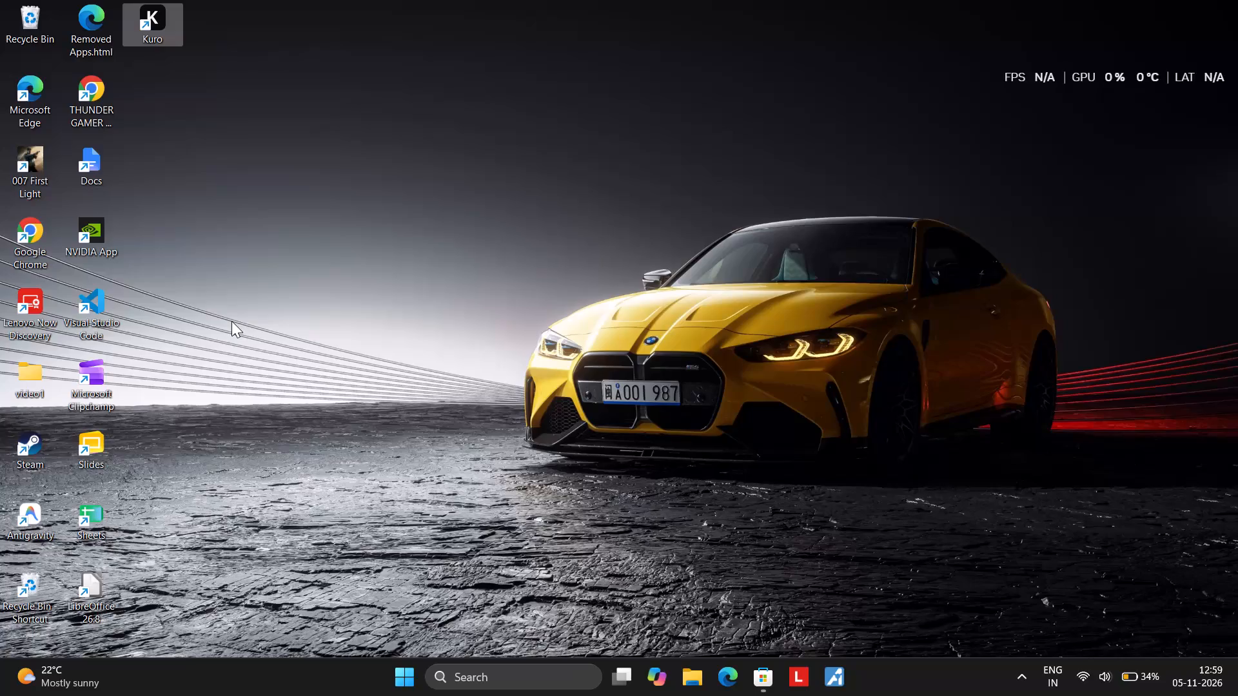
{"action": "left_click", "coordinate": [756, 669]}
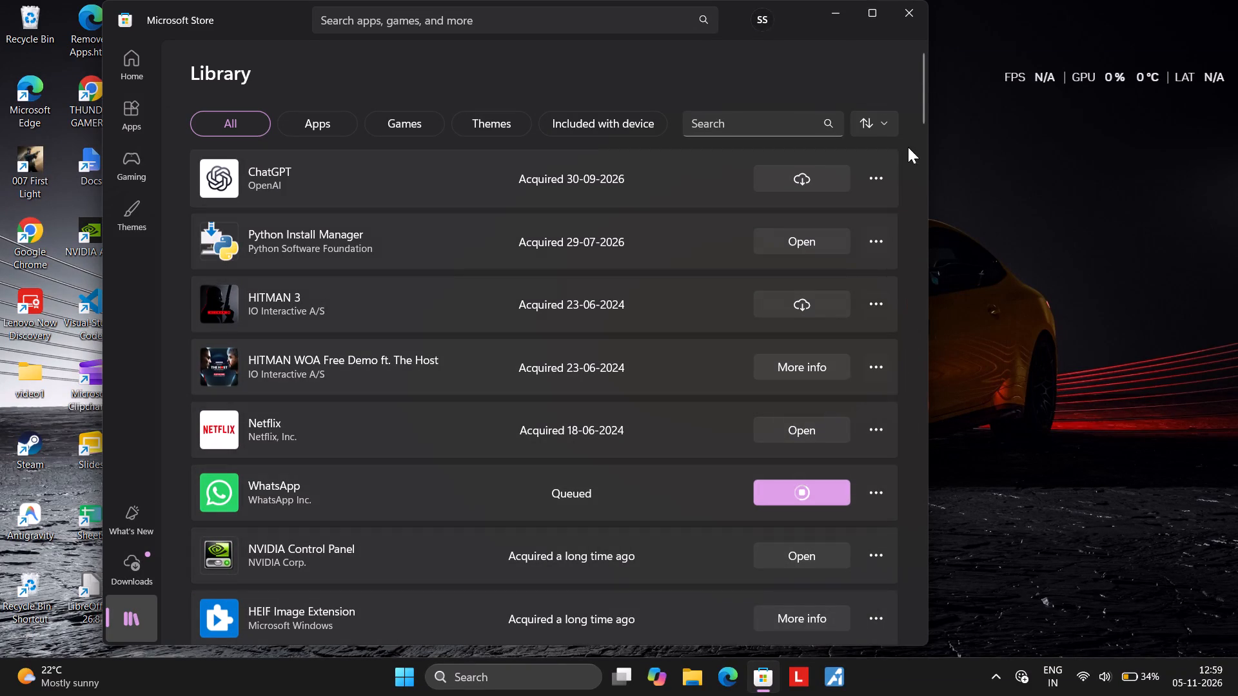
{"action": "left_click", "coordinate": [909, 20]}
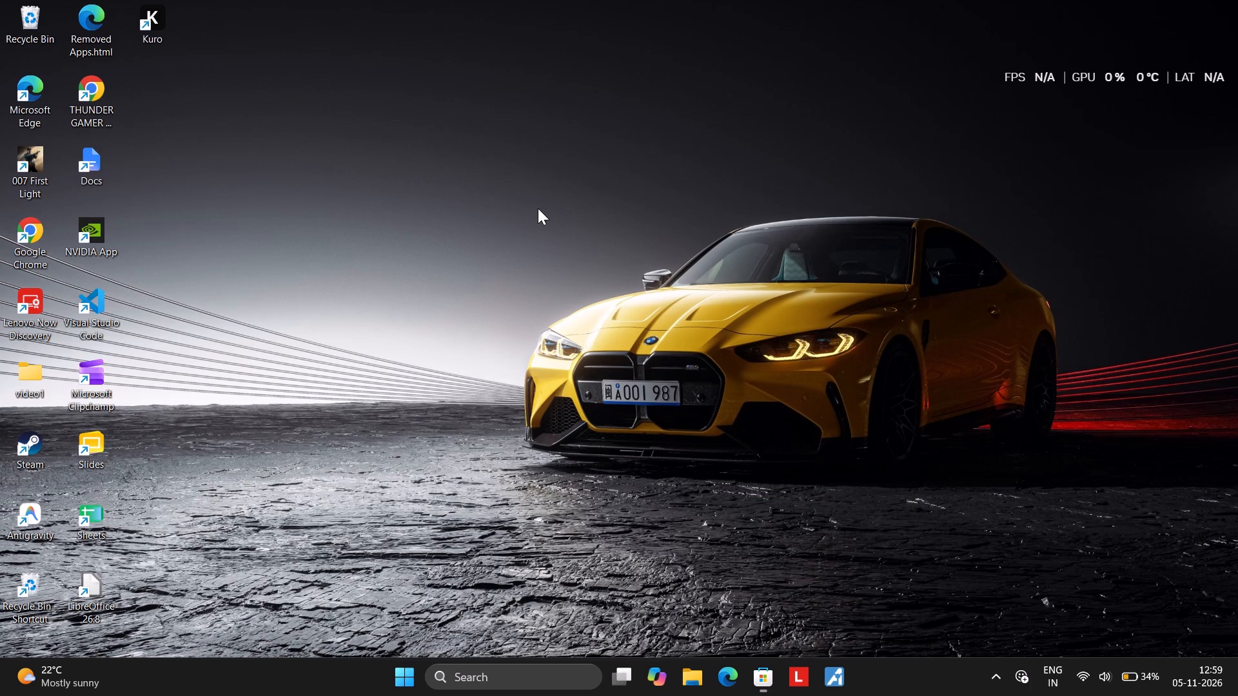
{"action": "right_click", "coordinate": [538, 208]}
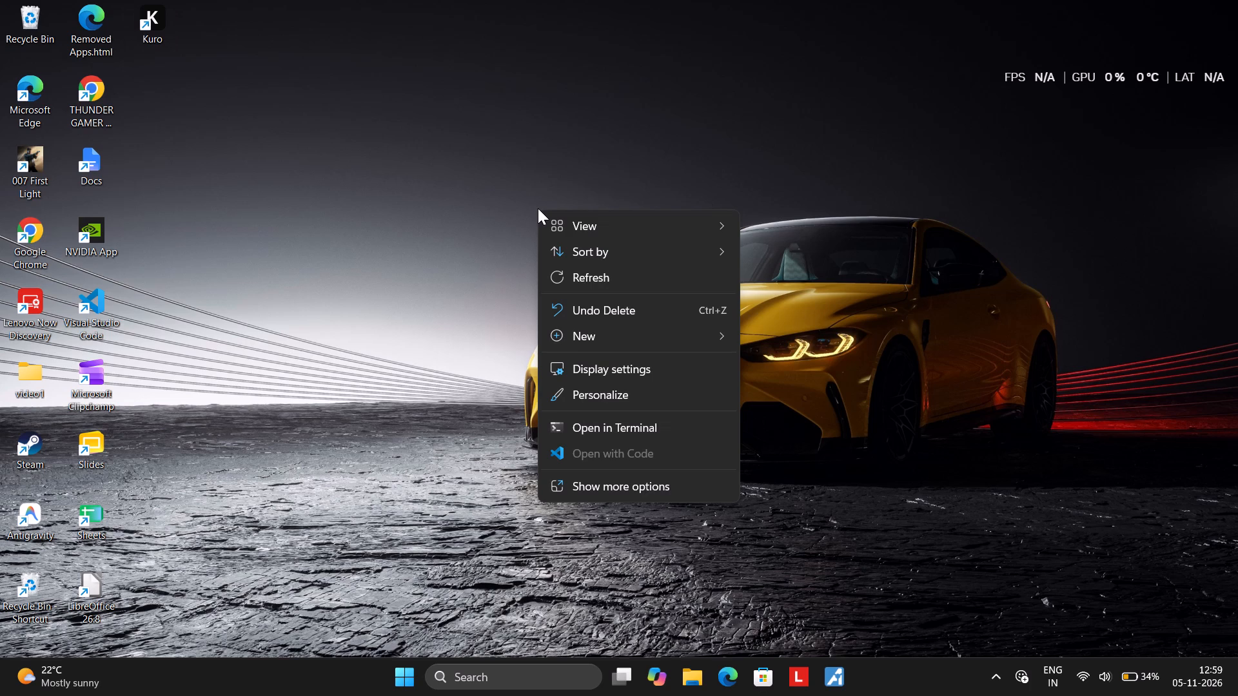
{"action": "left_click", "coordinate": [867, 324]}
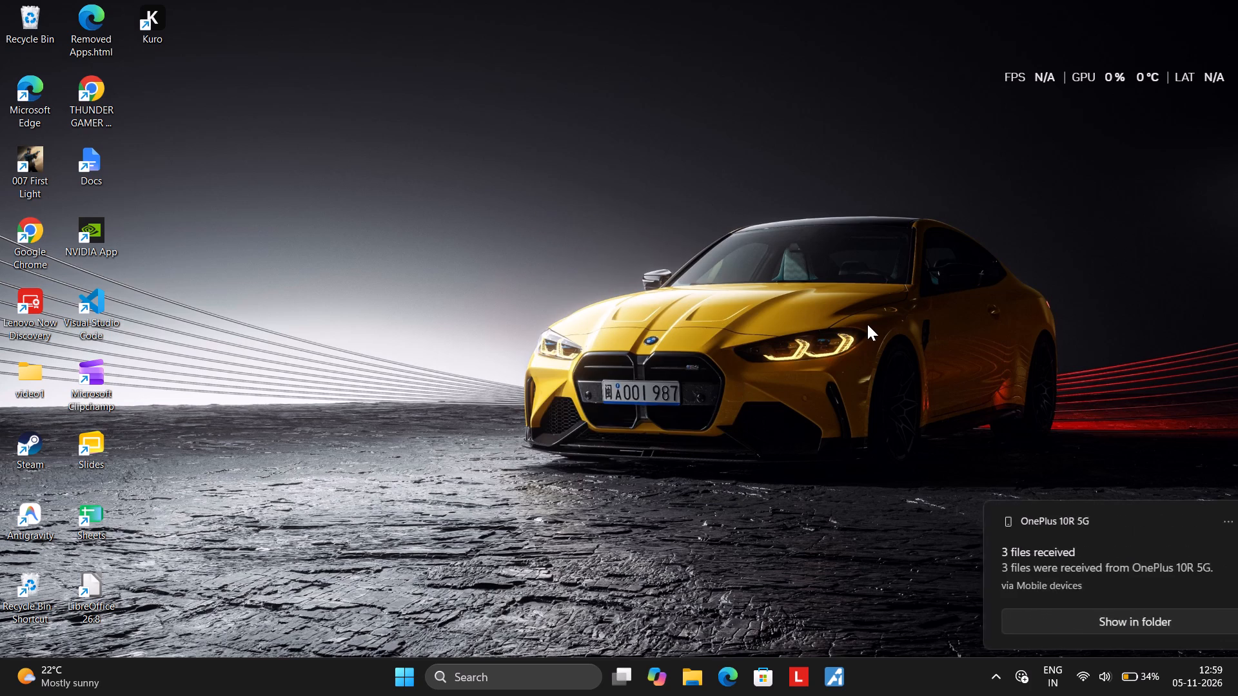
In the folder of files received from the phone, preview gemini_generated_video_7dc6c576.mp4 and rename it as c2.
{"action": "left_click", "coordinate": [1045, 629]}
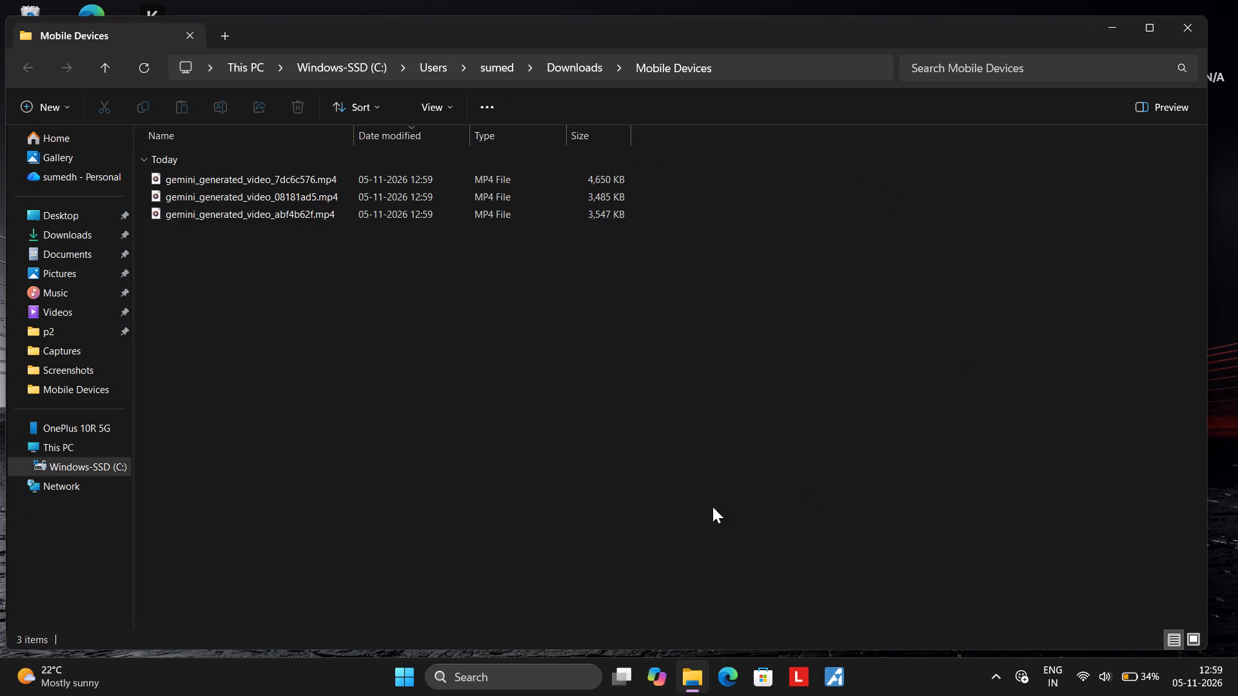
{"action": "double_click", "coordinate": [391, 183]}
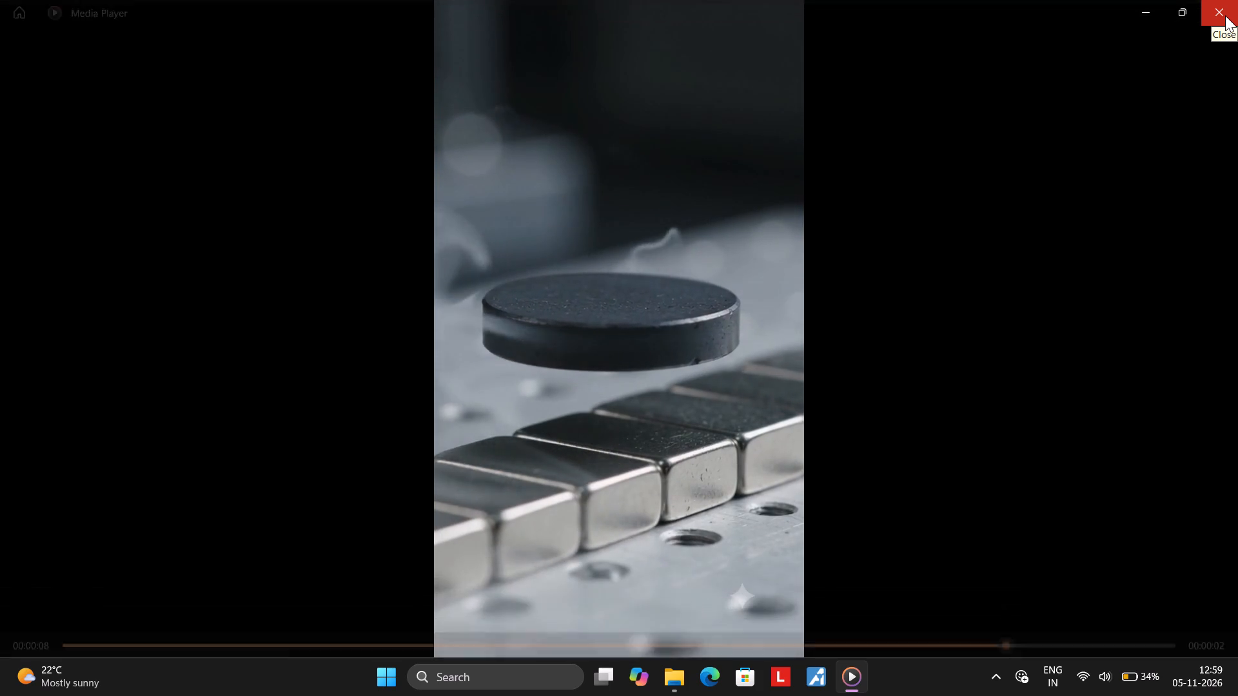
{"action": "left_click", "coordinate": [1225, 15]}
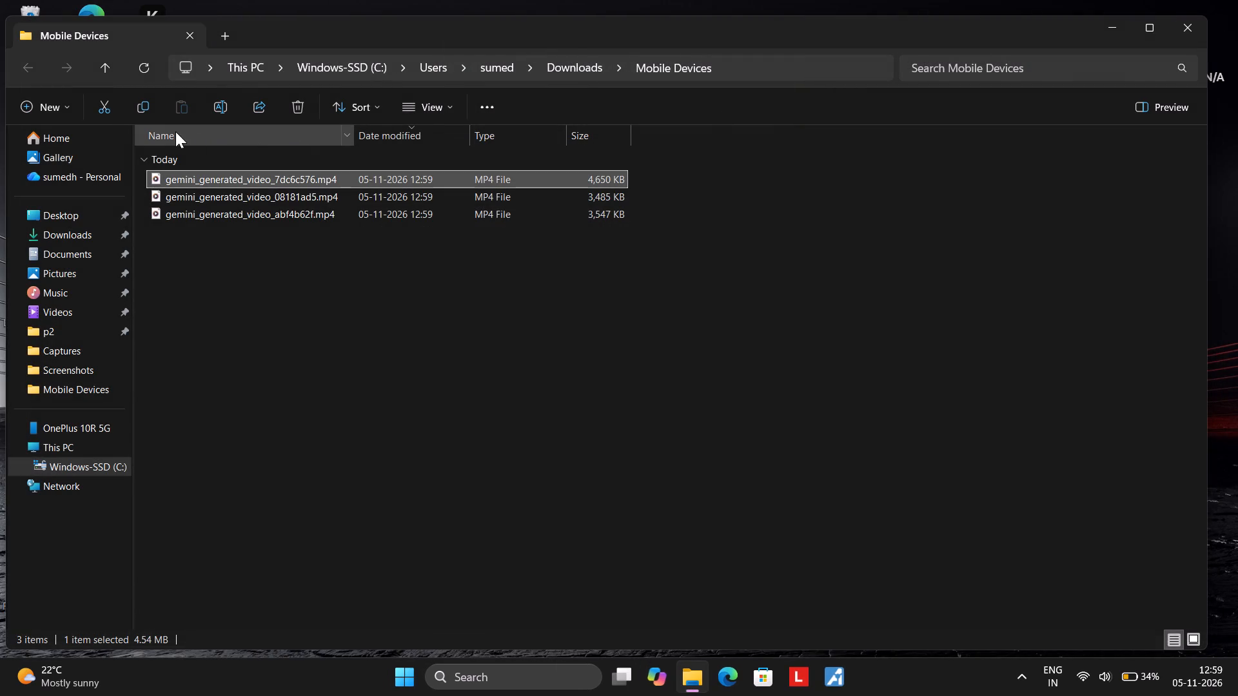
{"action": "left_click", "coordinate": [228, 105]}
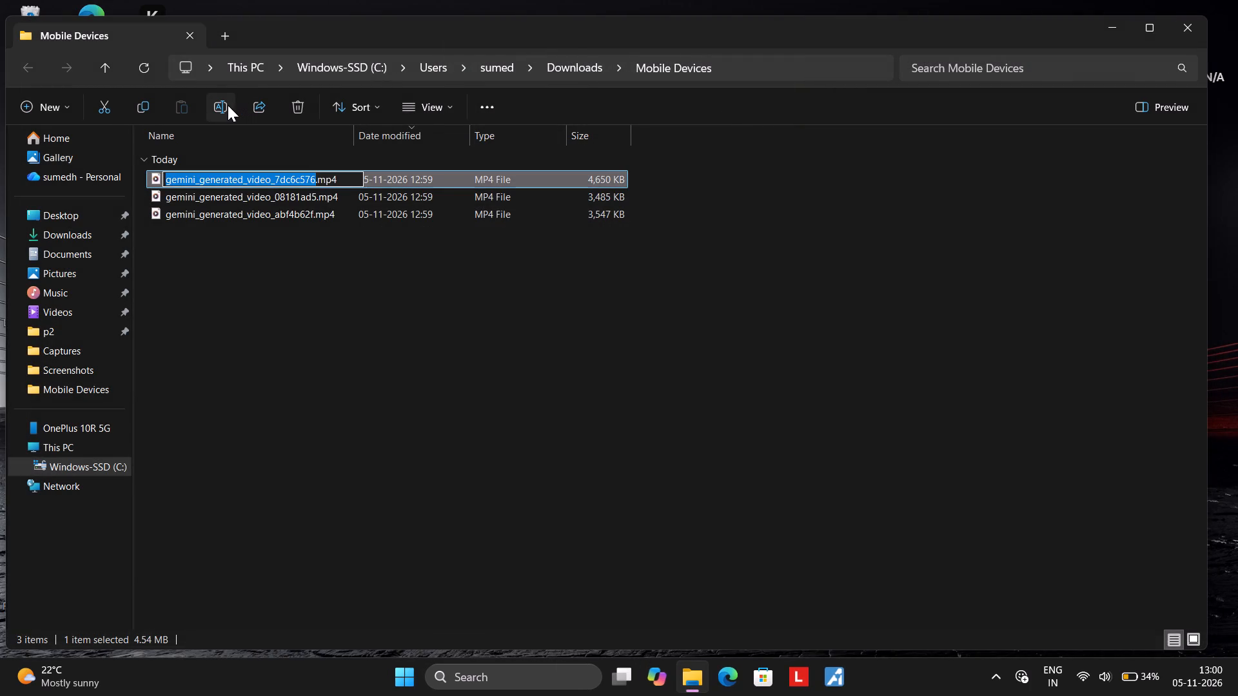
{"action": "key", "text": "BackSpace"}
{"action": "type", "text": "c2"}
{"action": "key", "text": "Return"}
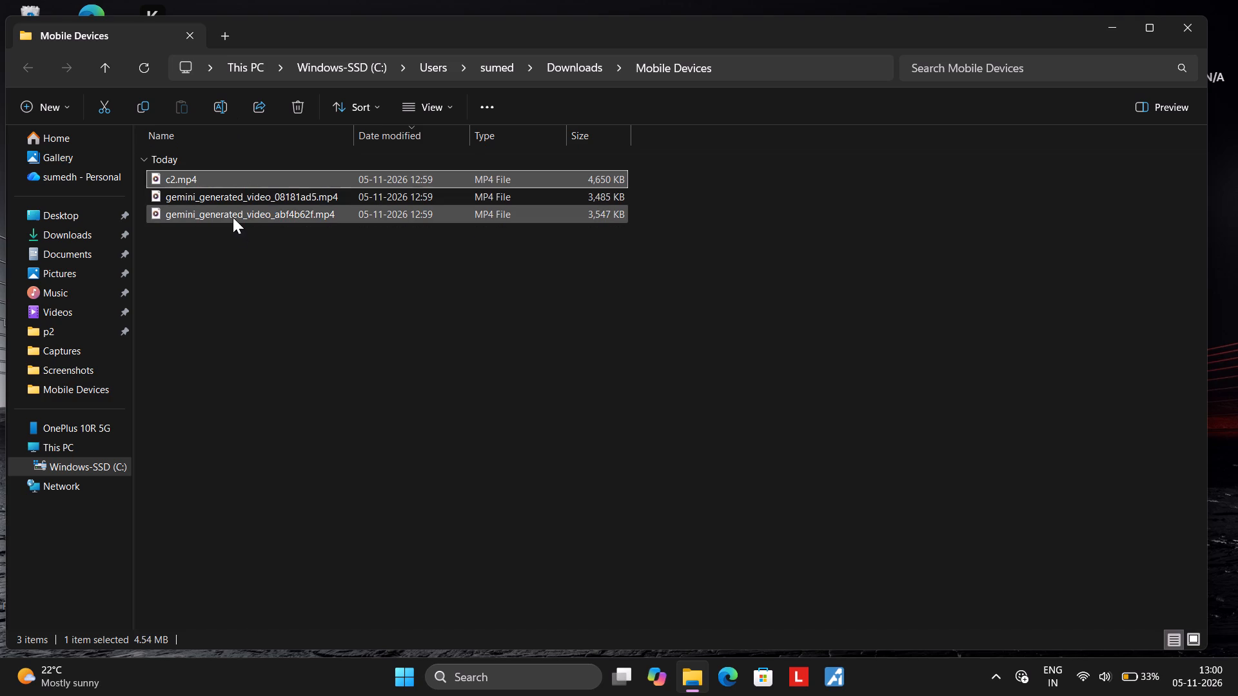
Preview gemini_generated_video_08181ad5.mp4 and rename it as c1.
{"action": "double_click", "coordinate": [220, 197]}
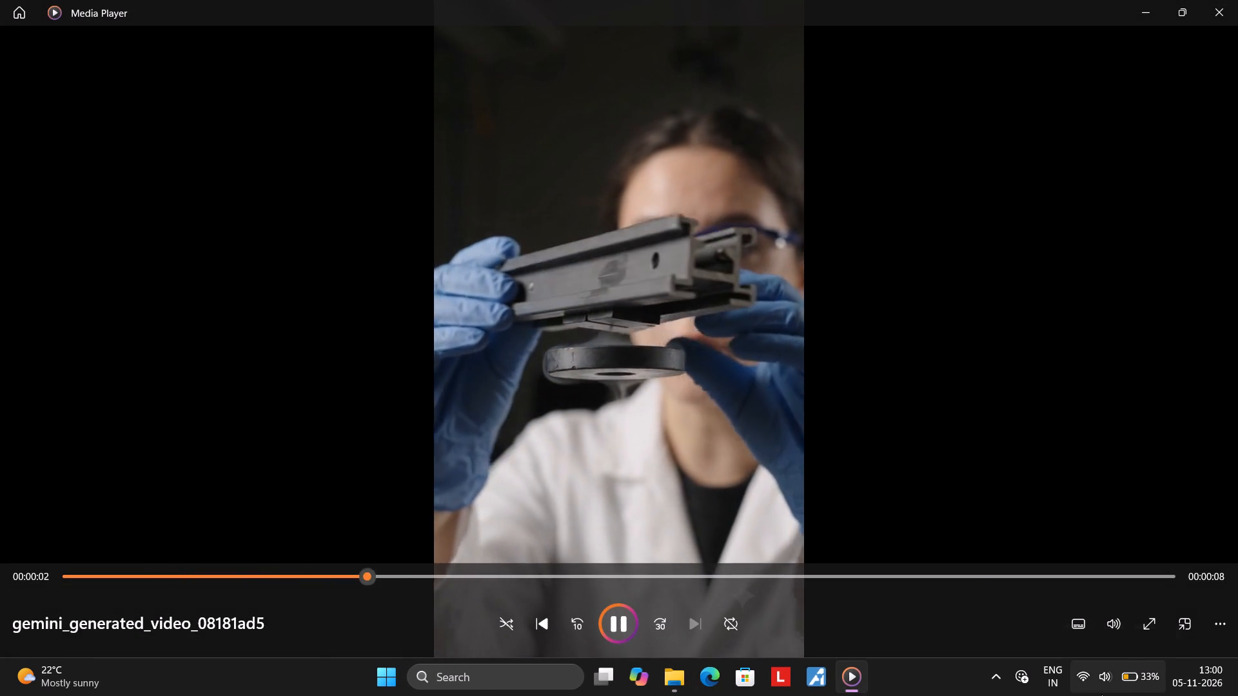
{"action": "left_click", "coordinate": [1123, 695]}
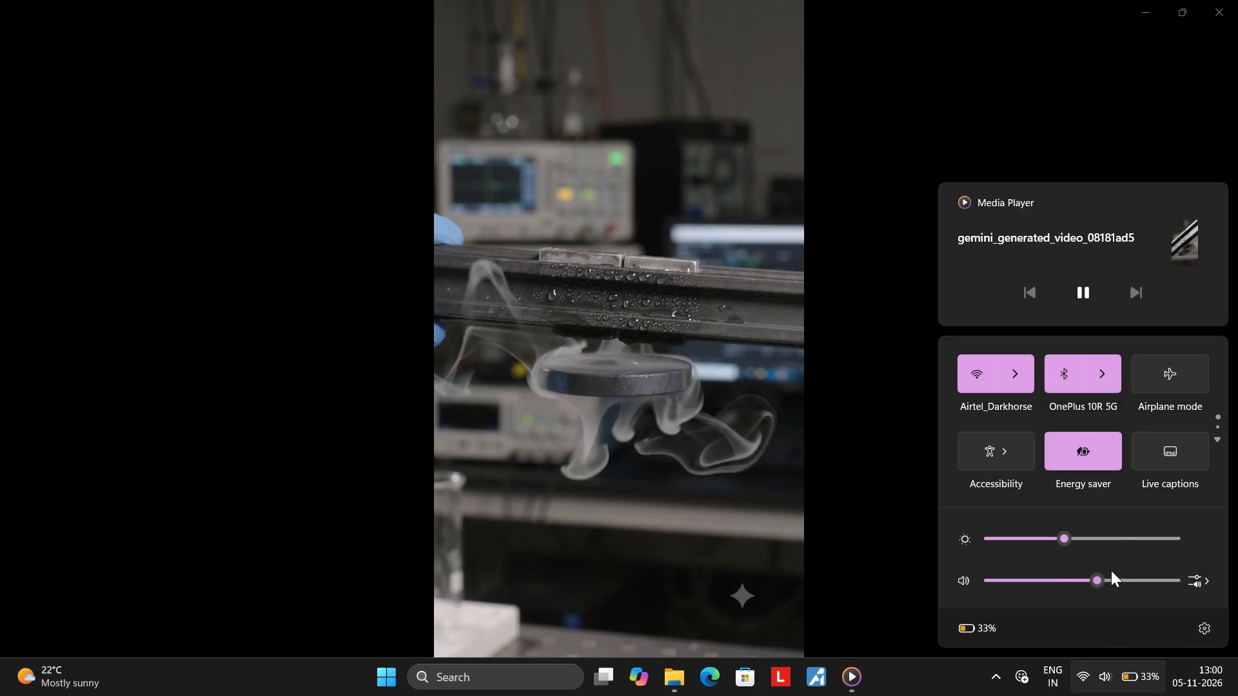
{"action": "left_click", "coordinate": [1111, 570]}
{"action": "left_click", "coordinate": [929, 683]}
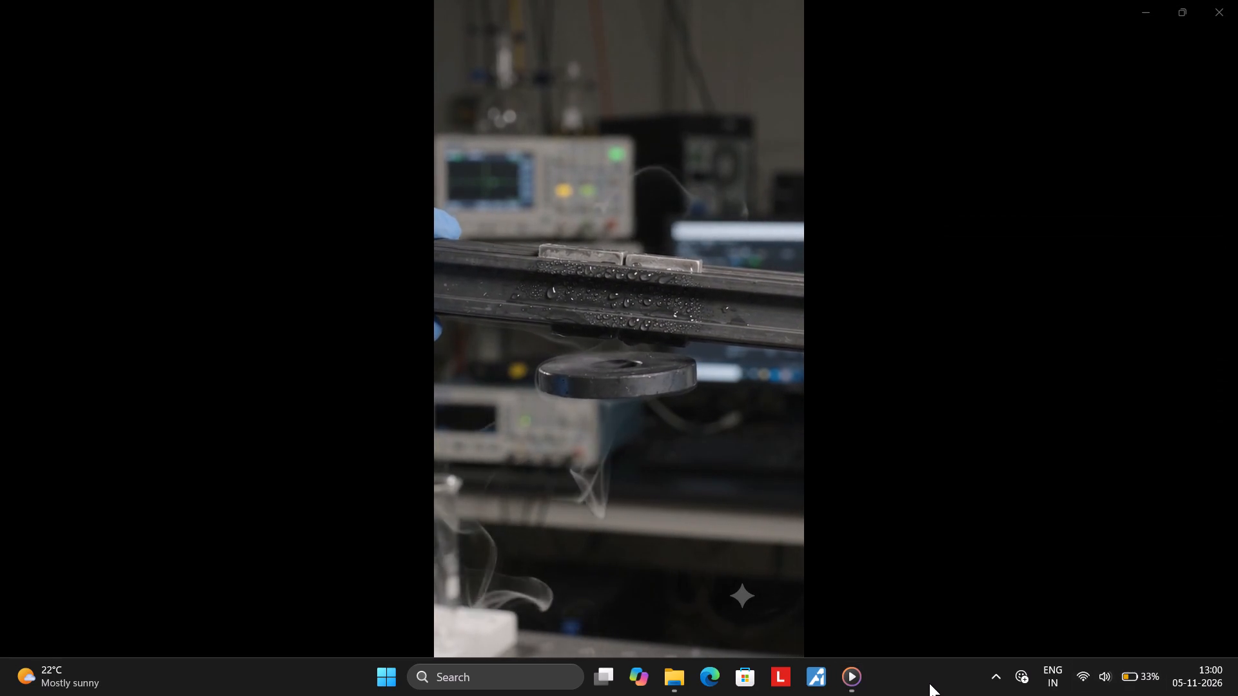
{"action": "left_click", "coordinate": [909, 448]}
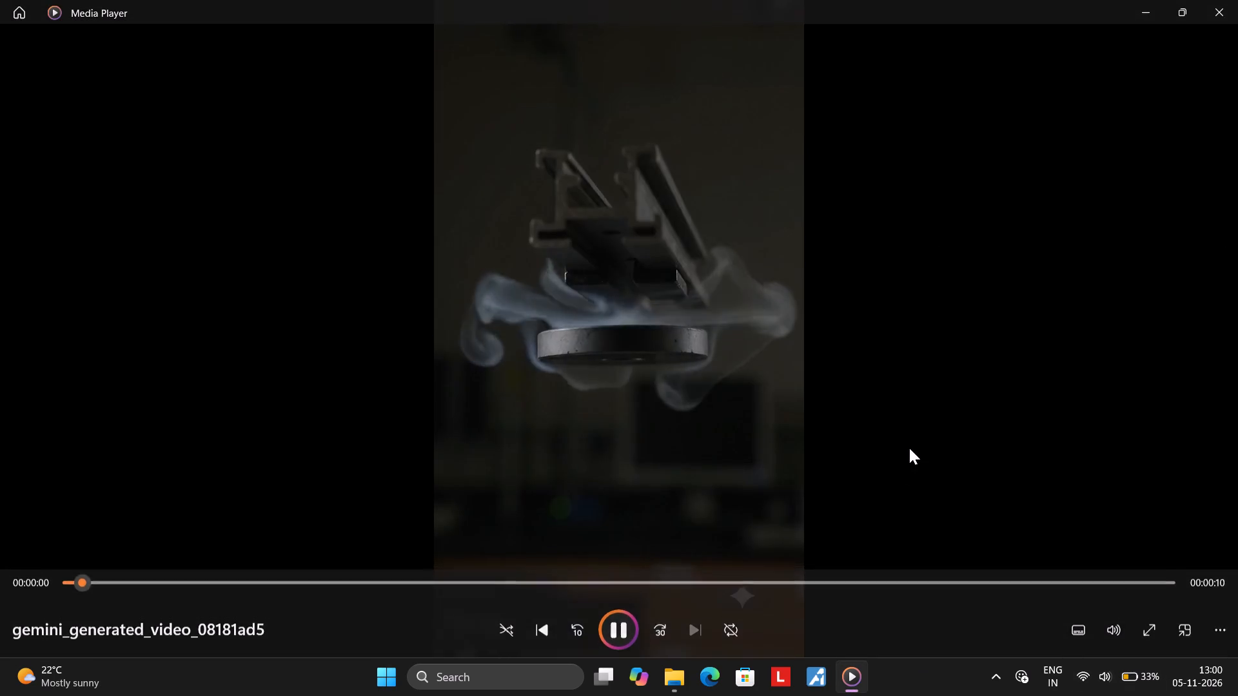
{"action": "left_click", "coordinate": [1217, 22]}
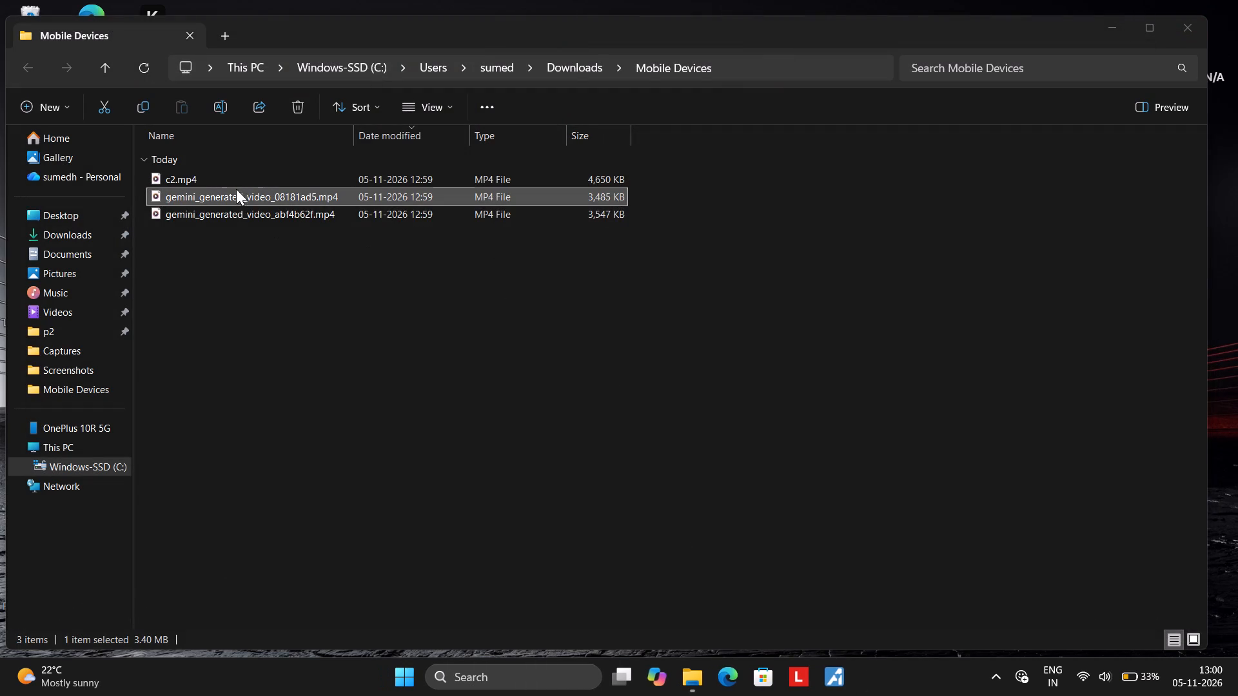
{"action": "double_click", "coordinate": [238, 200]}
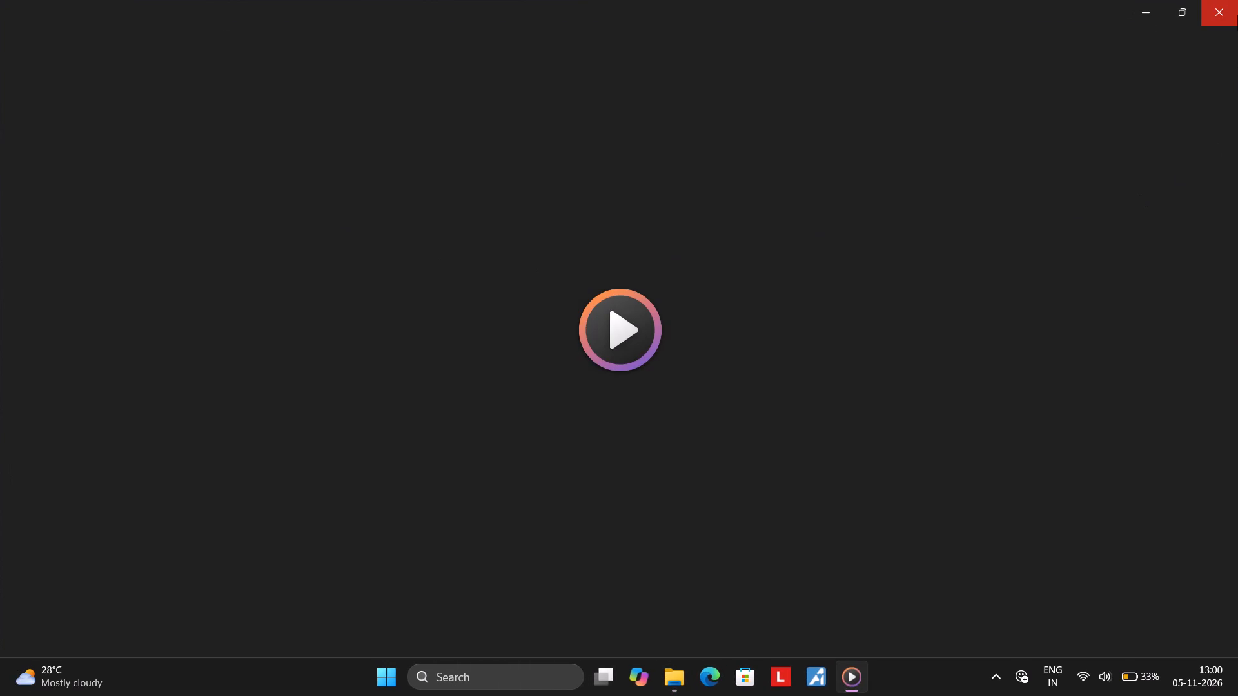
{"action": "left_click", "coordinate": [1235, 12]}
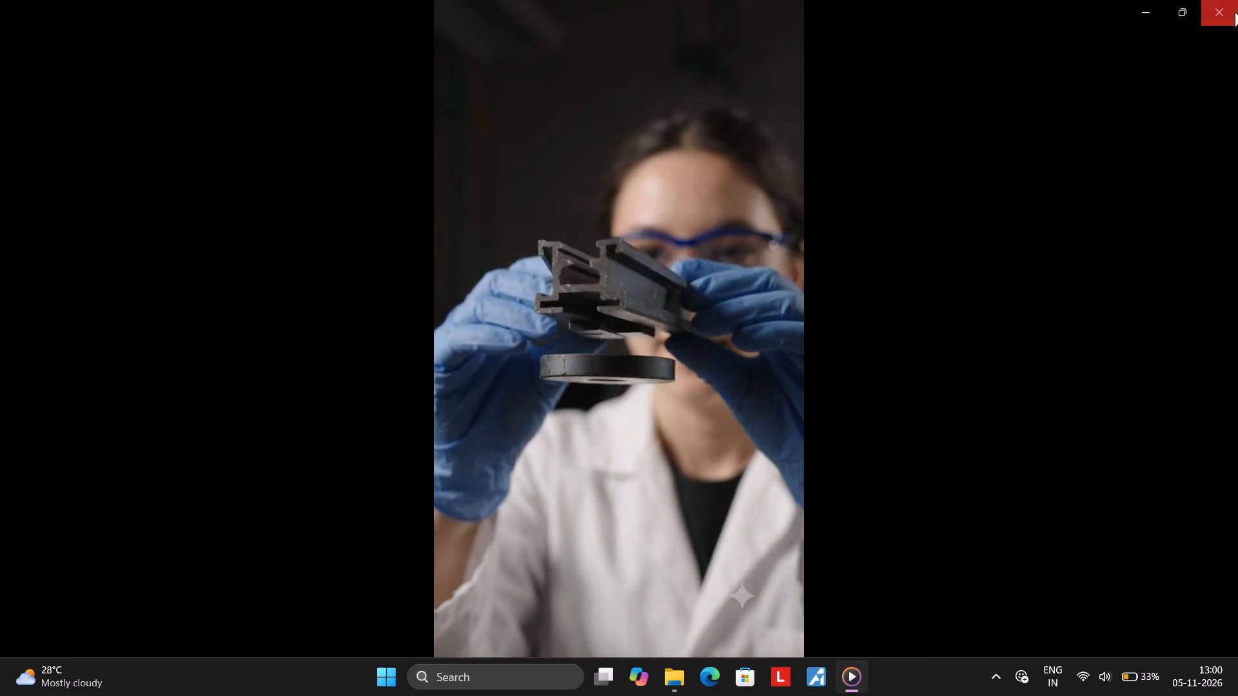
{"action": "left_click", "coordinate": [227, 101]}
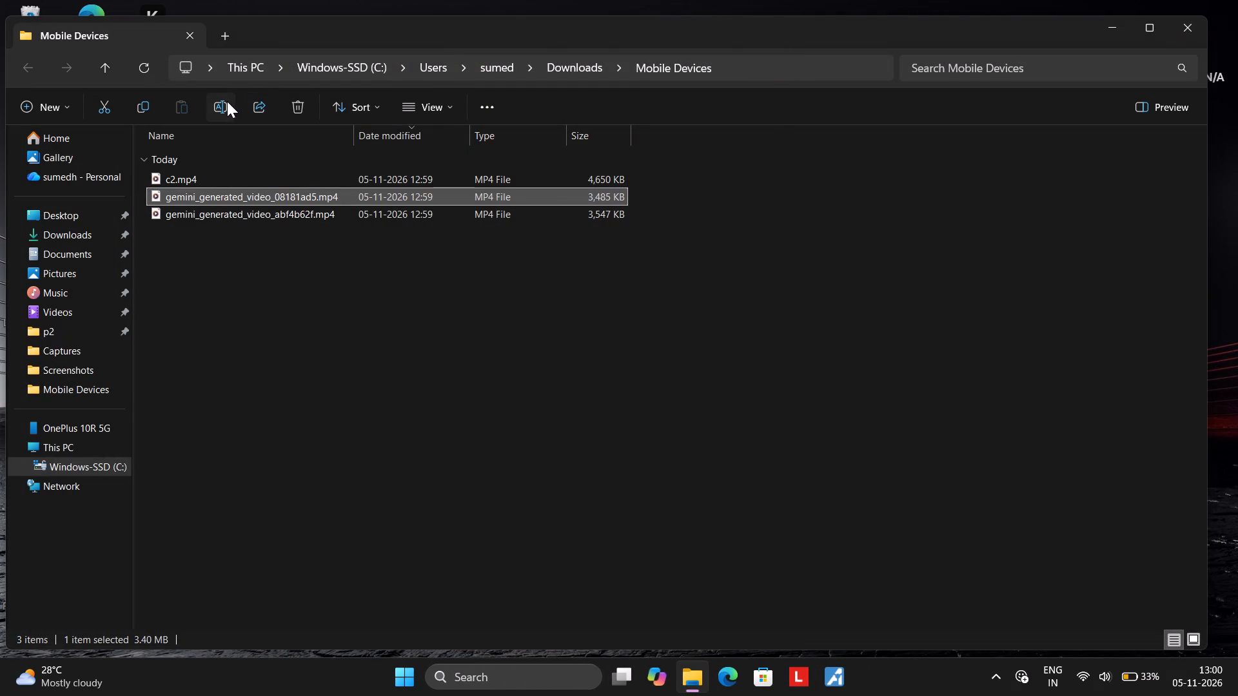
{"action": "key", "text": "BackSpace"}
{"action": "type", "text": "c1"}
{"action": "key", "text": "Return"}
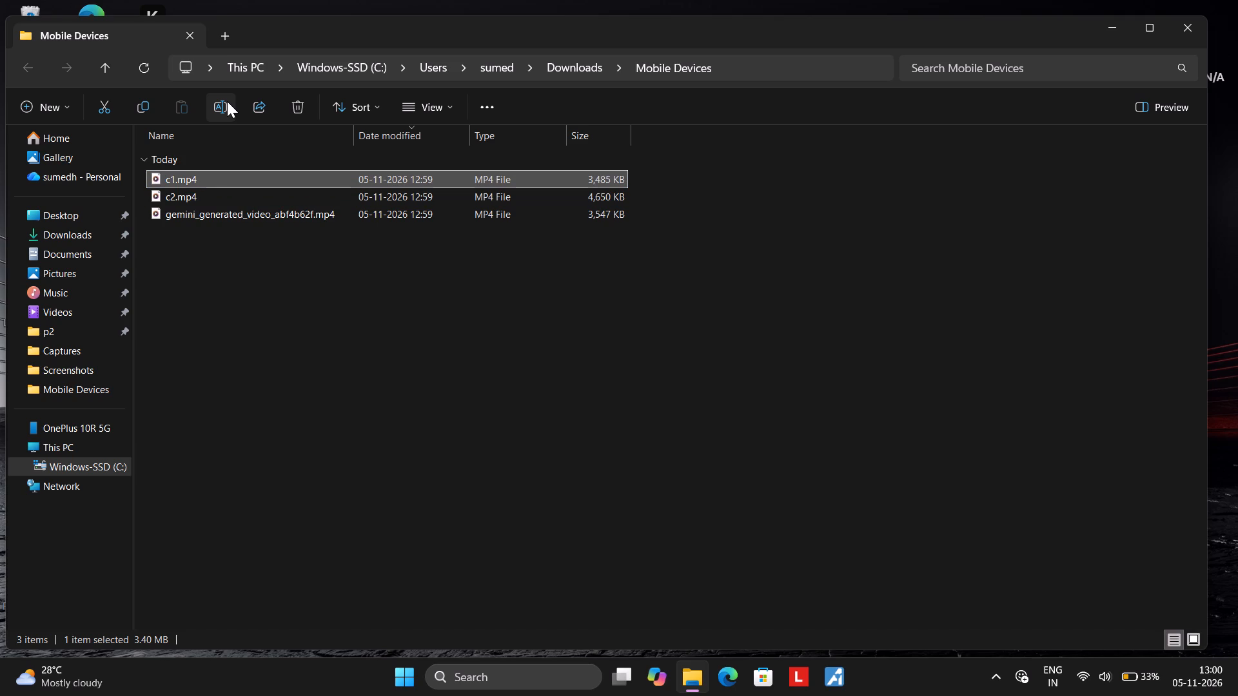
Preview gemini_generated_video_abf4b62f.mp4, rename it as c3, and close the folder.
{"action": "double_click", "coordinate": [186, 218]}
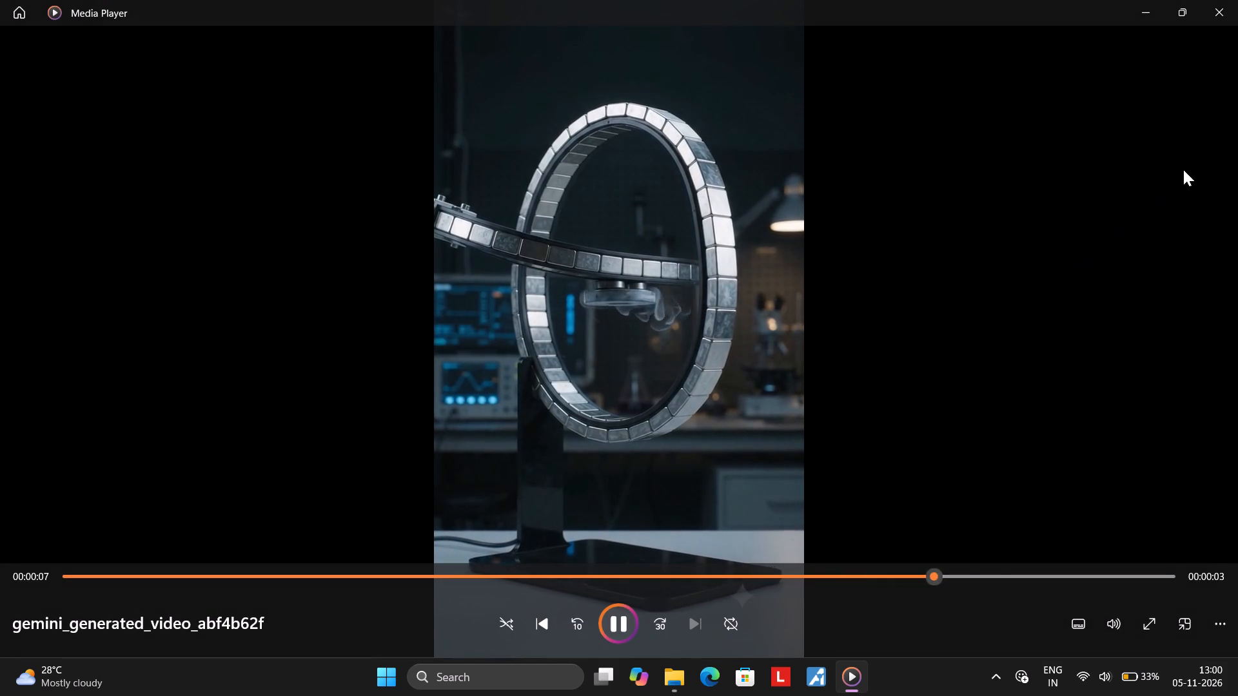
{"action": "left_click", "coordinate": [1231, 15]}
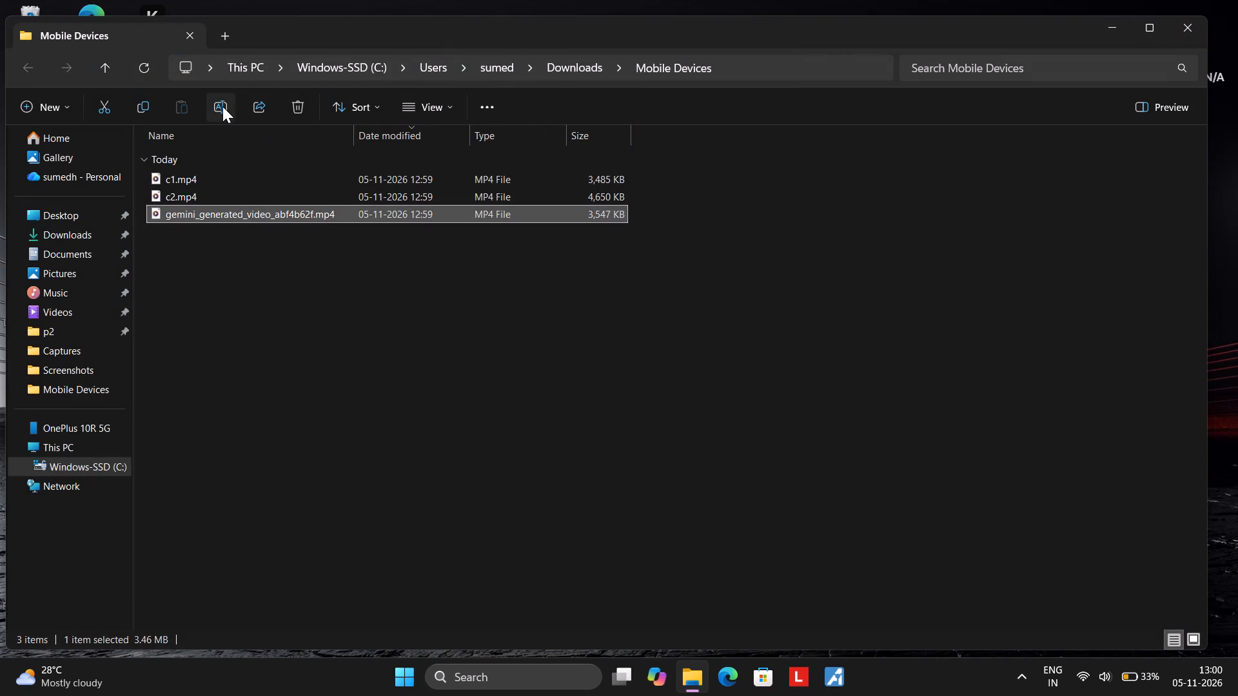
{"action": "left_click", "coordinate": [222, 106]}
{"action": "key", "text": "BackSpace"}
{"action": "type", "text": "c3"}
{"action": "key", "text": "Return"}
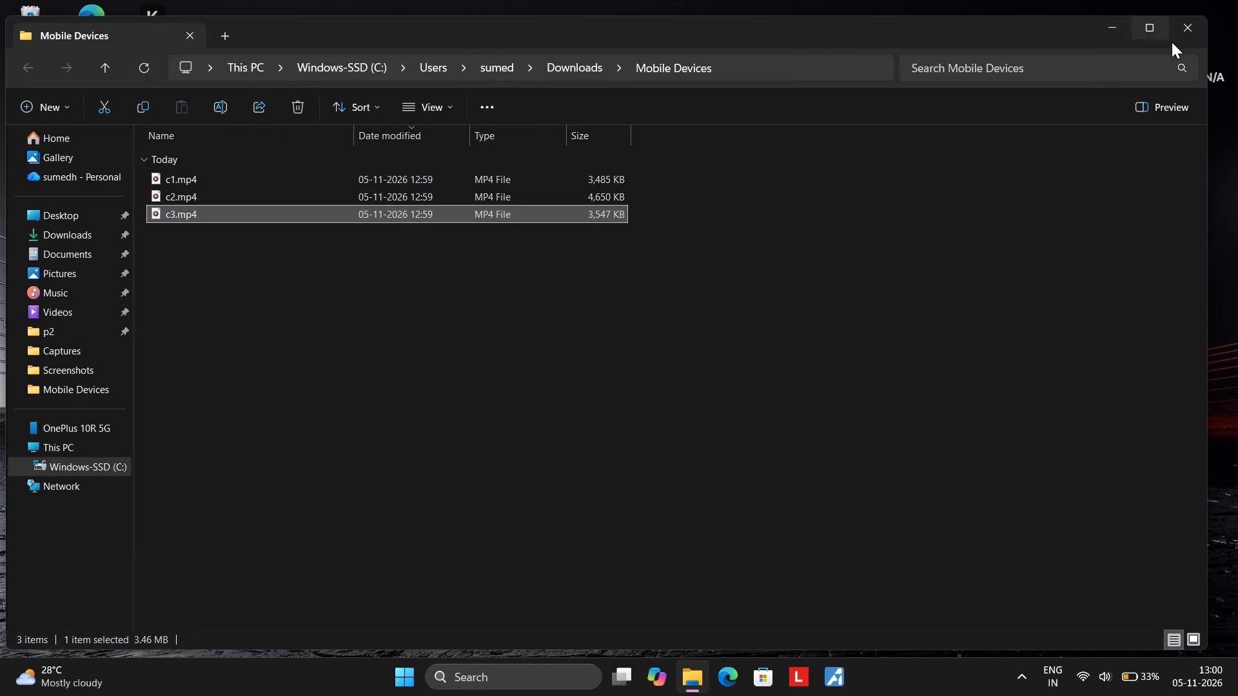
{"action": "left_click", "coordinate": [1188, 33]}
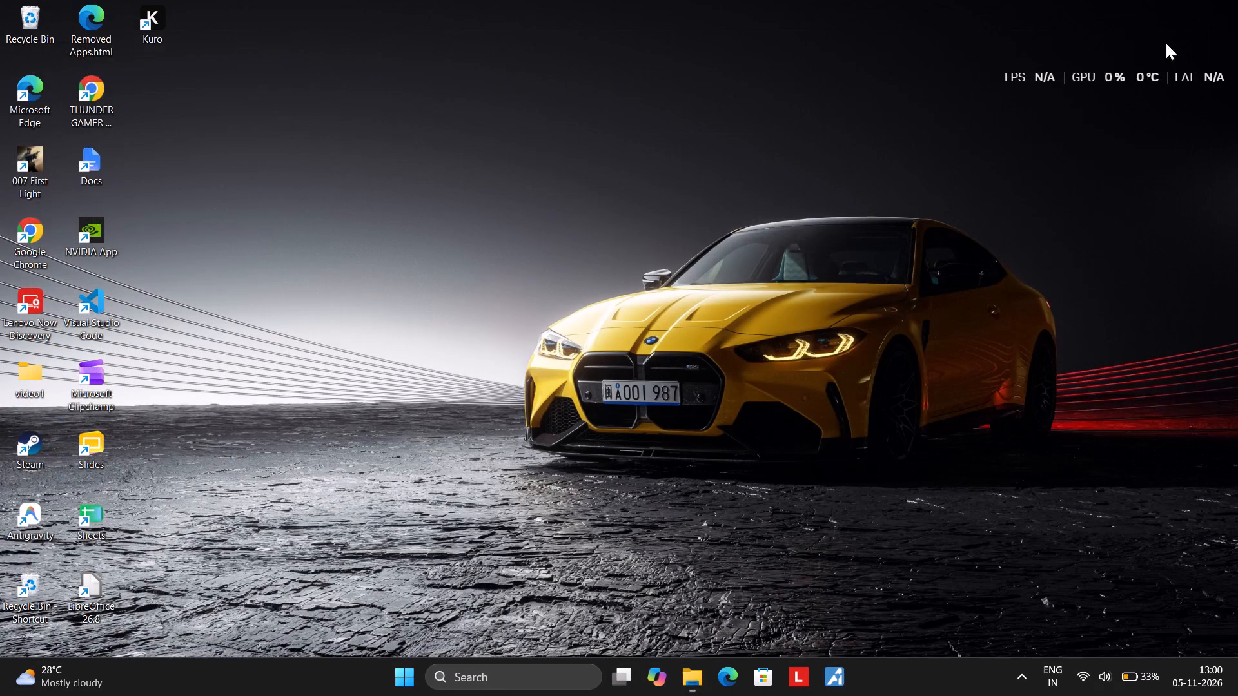
Open Microsoft Clipchamp and create a new video project from scratch.
{"action": "double_click", "coordinate": [97, 387]}
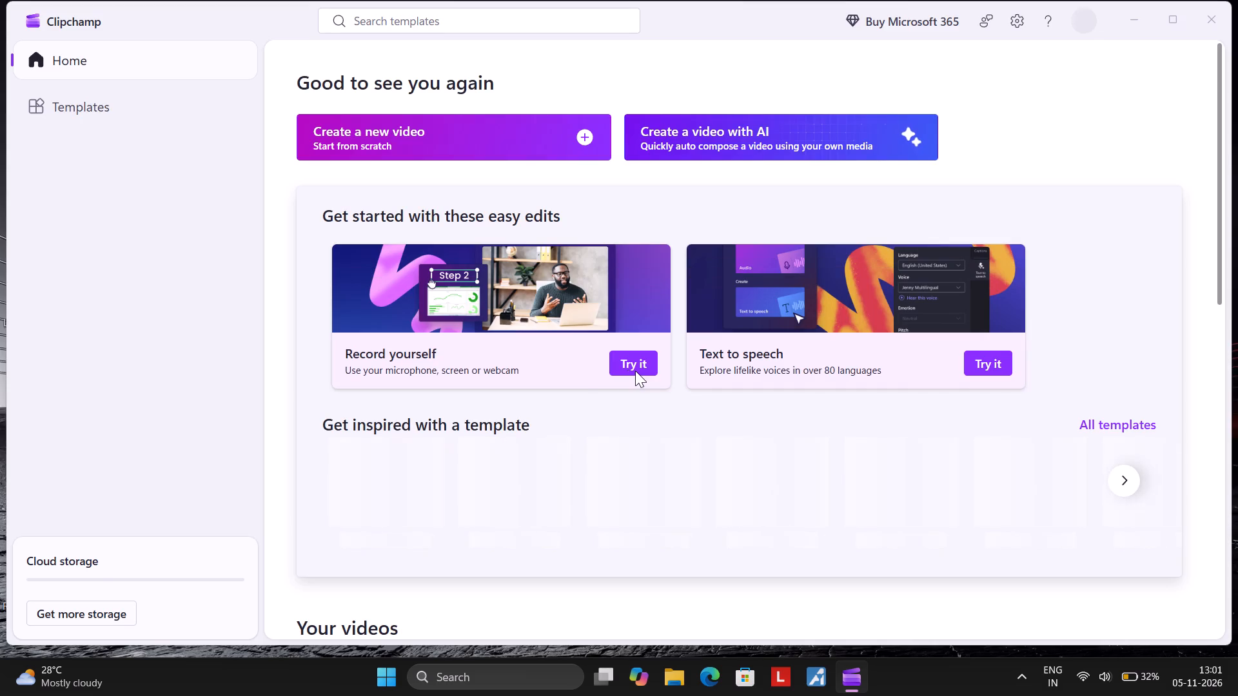
{"action": "left_click", "coordinate": [586, 133]}
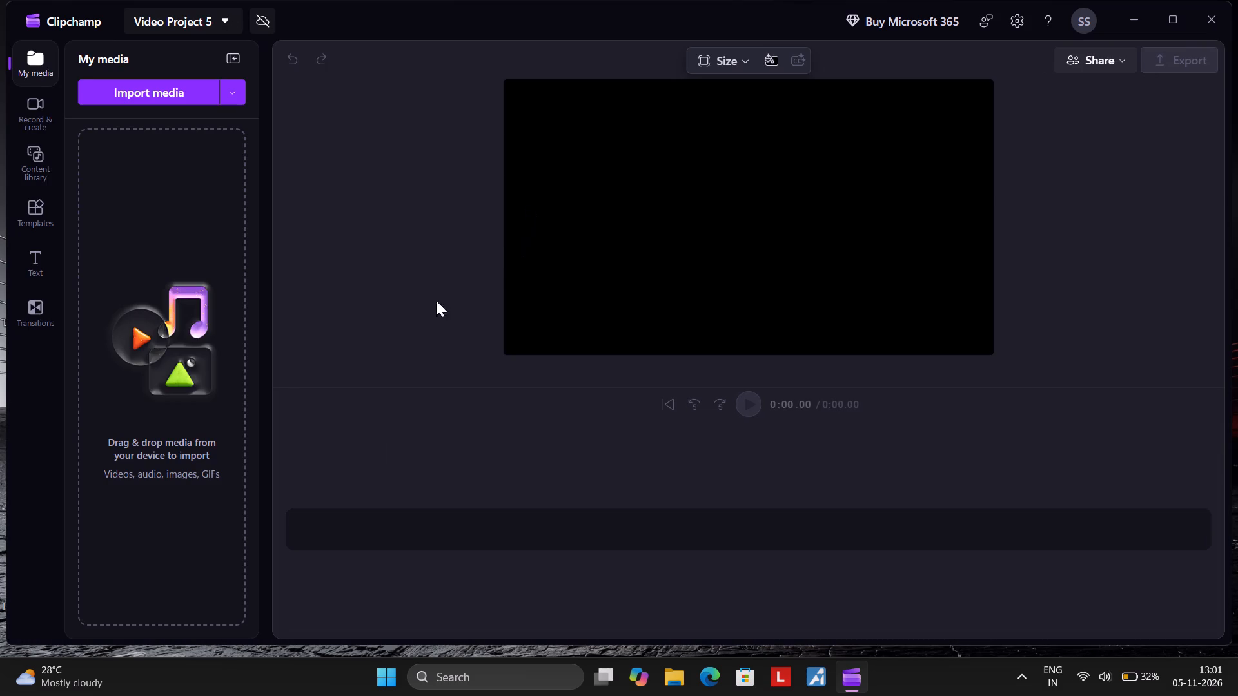
Import c1.mp4, c2.mp4 and c3.mp4 from the Mobile Devices folder in Downloads into the project media.
{"action": "left_click", "coordinate": [138, 93]}
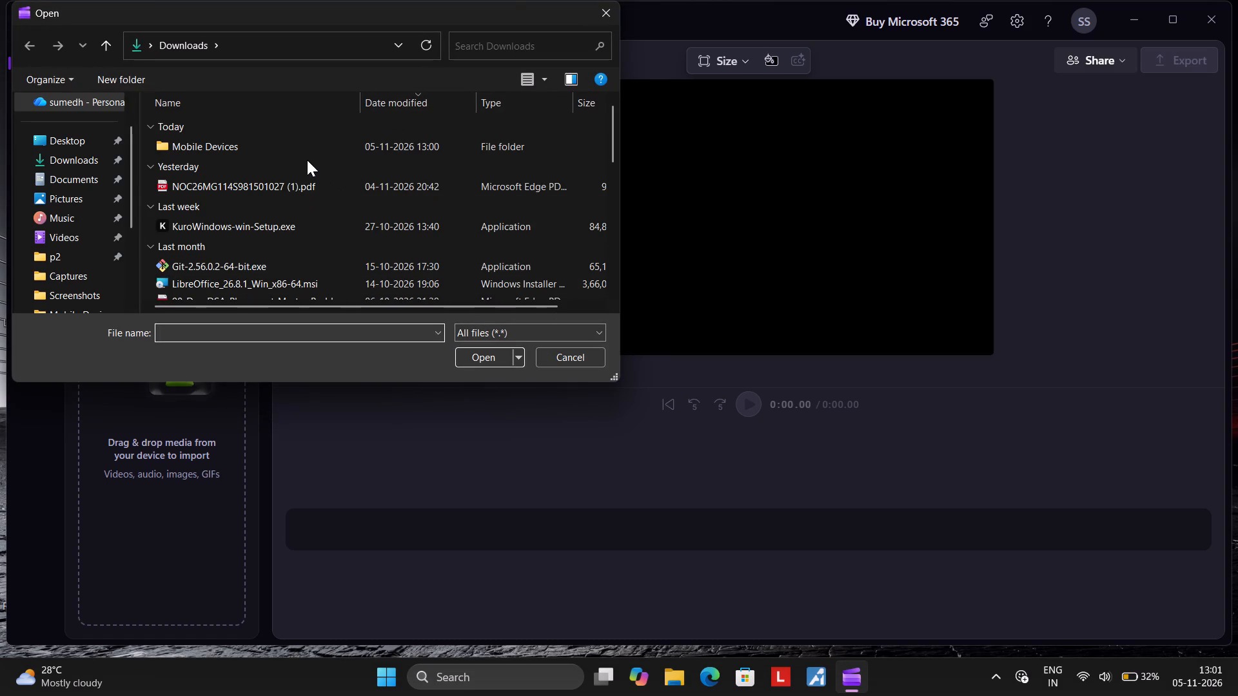
{"action": "double_click", "coordinate": [297, 151]}
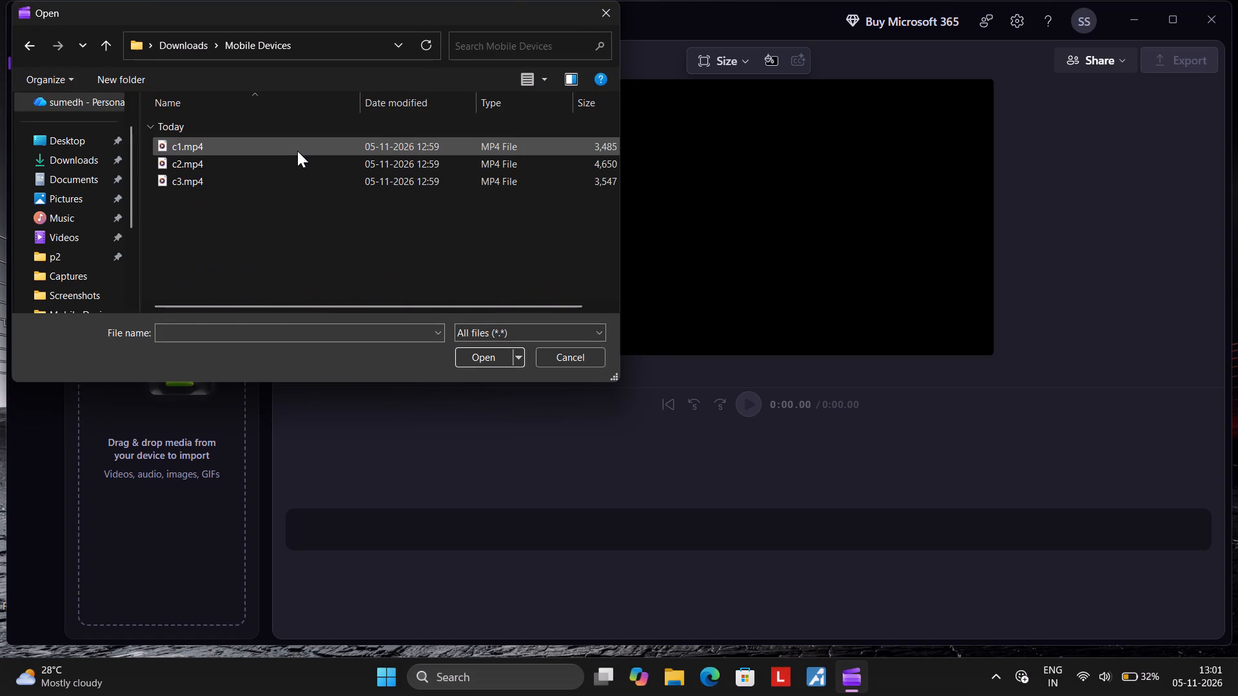
{"action": "left_click_drag", "start_coordinate": [297, 151], "coordinate": [294, 191], "text": "ctrl"}
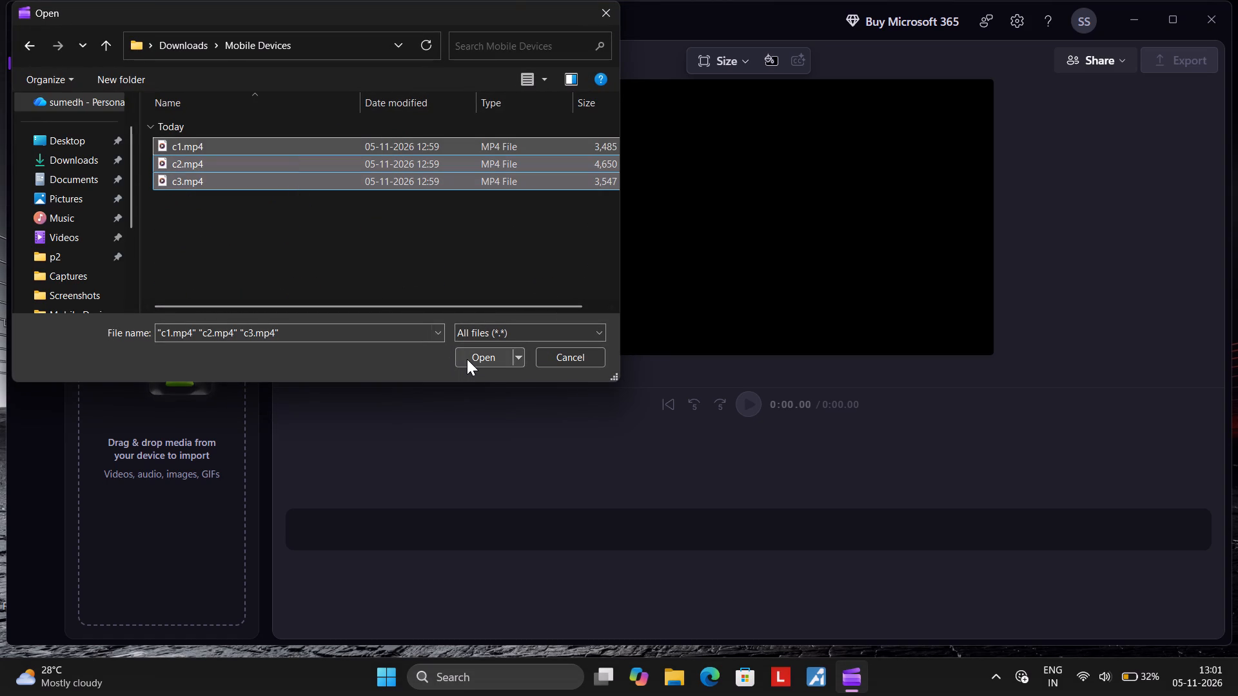
{"action": "left_click", "coordinate": [467, 359]}
Import logo.jpeg and logo2.jpeg from the Downloads folder into the project media.
{"action": "left_click", "coordinate": [157, 93]}
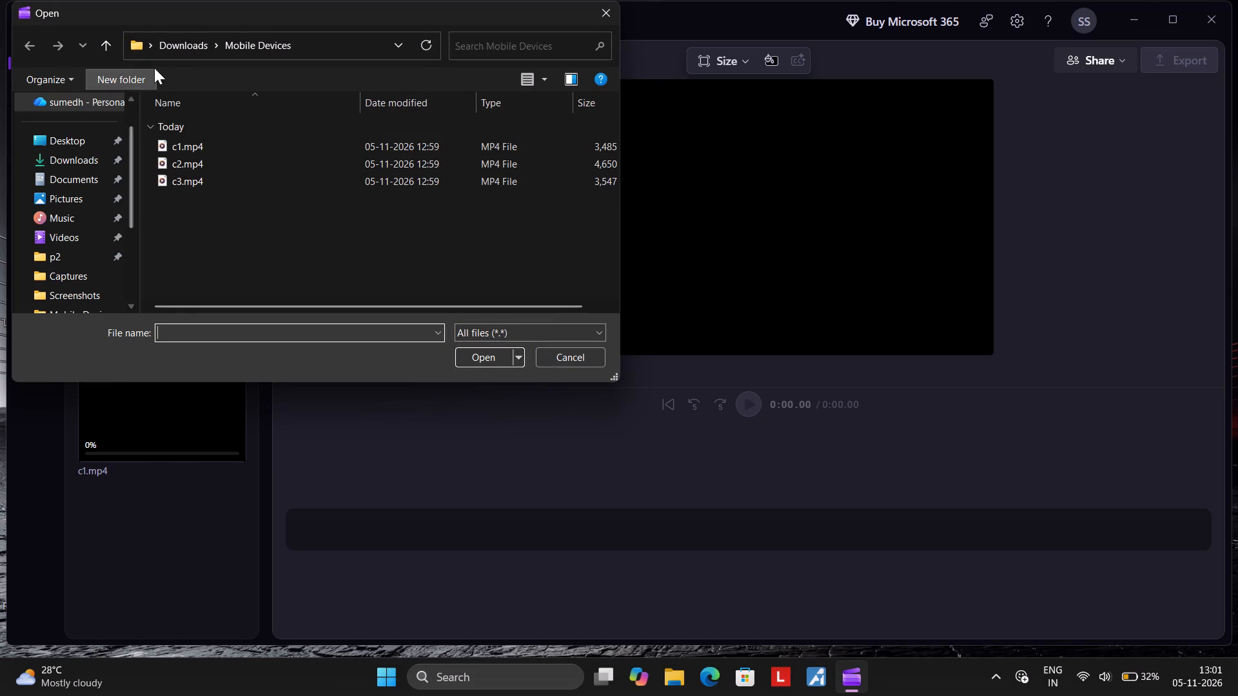
{"action": "left_click", "coordinate": [176, 52]}
{"action": "scroll", "coordinate": [274, 221], "scroll_direction": "down", "scroll_amount": 1}
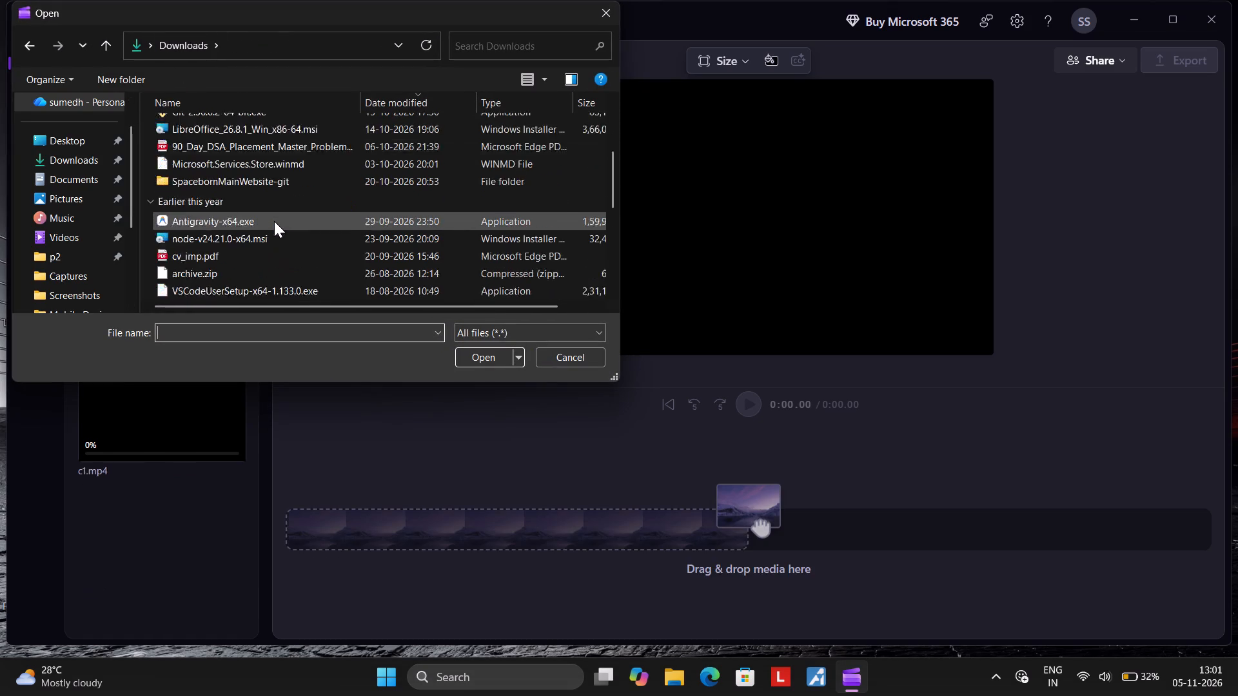
{"action": "scroll", "coordinate": [274, 221], "scroll_direction": "down", "scroll_amount": 1}
{"action": "left_click", "coordinate": [262, 185], "text": "ctrl"}
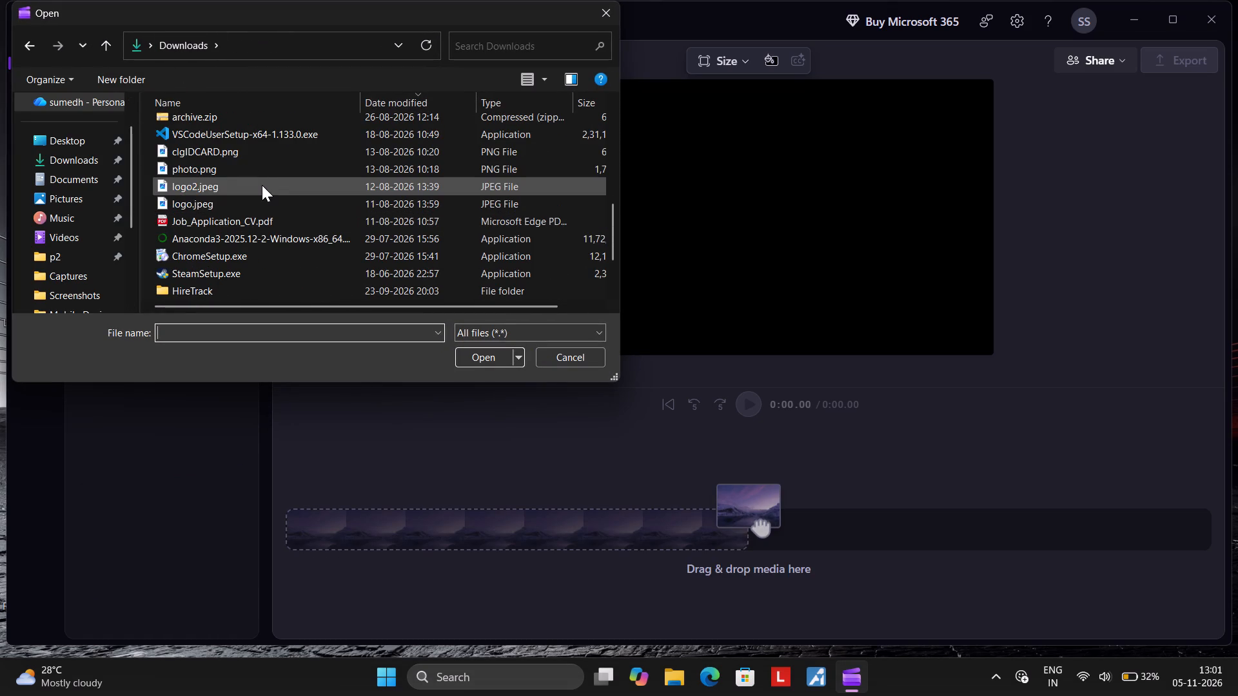
{"action": "left_click", "coordinate": [249, 204], "text": "ctrl"}
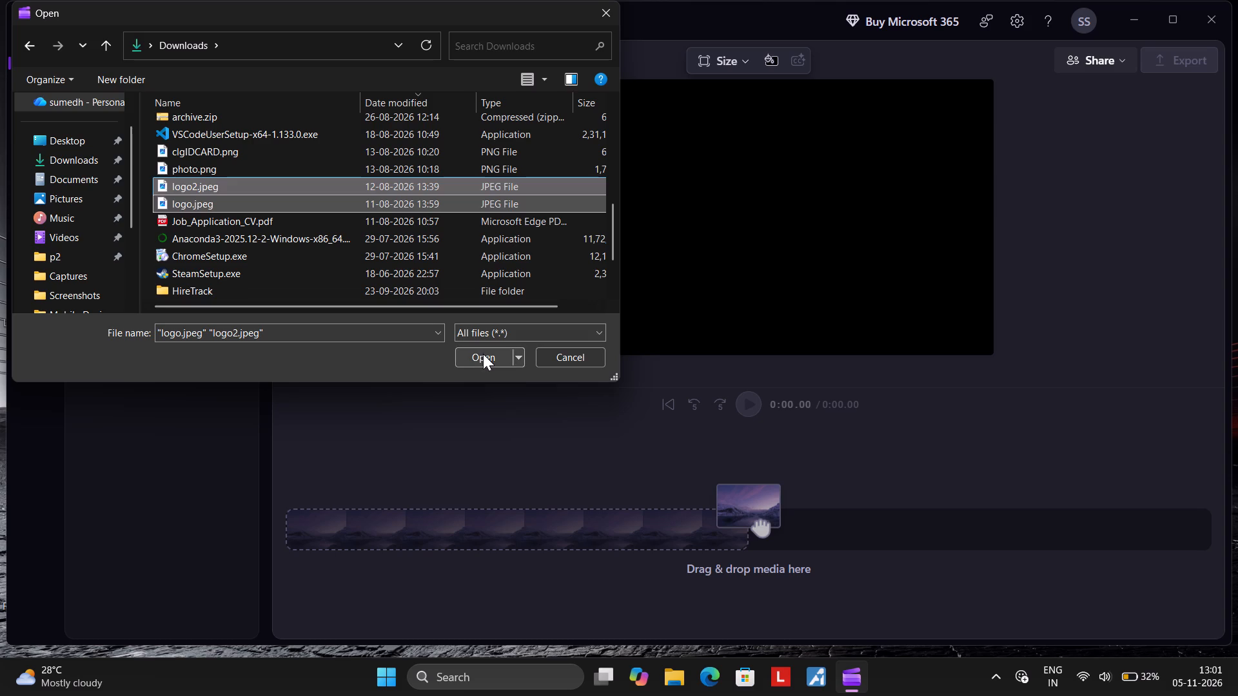
{"action": "left_click", "coordinate": [483, 354]}
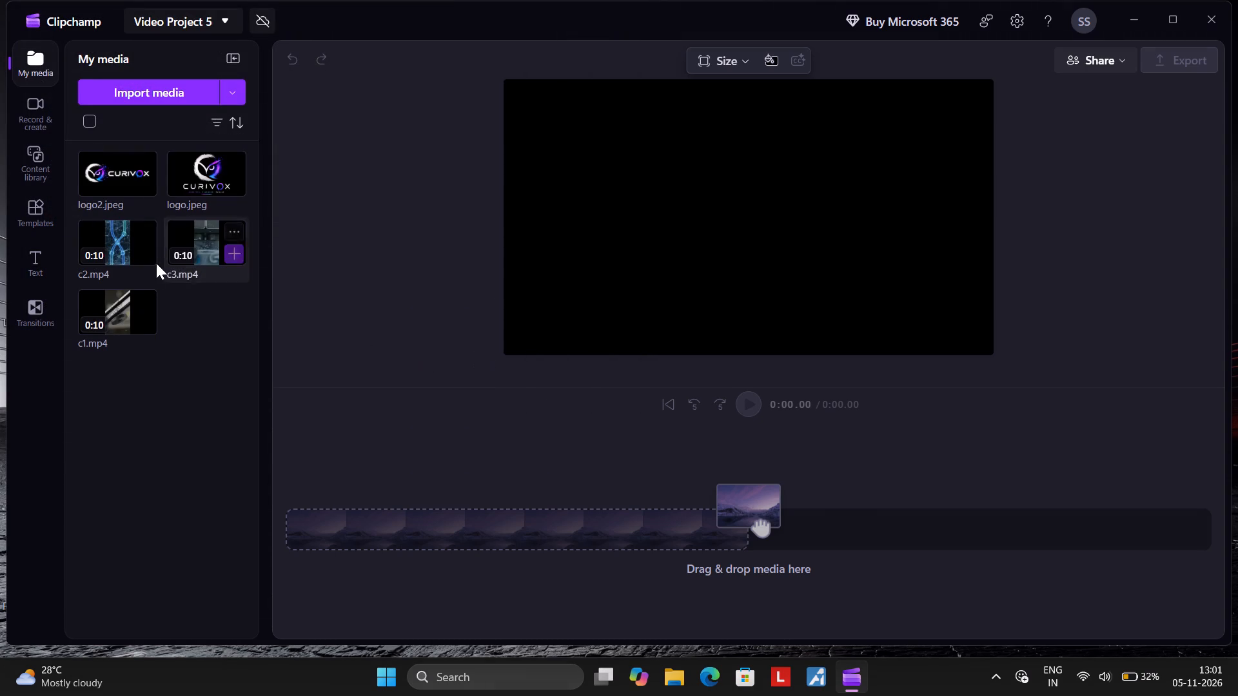
Add the clips c1.mp4, c2.mp4 and c3.mp4 to the timeline in that order.
{"action": "left_click", "coordinate": [153, 327]}
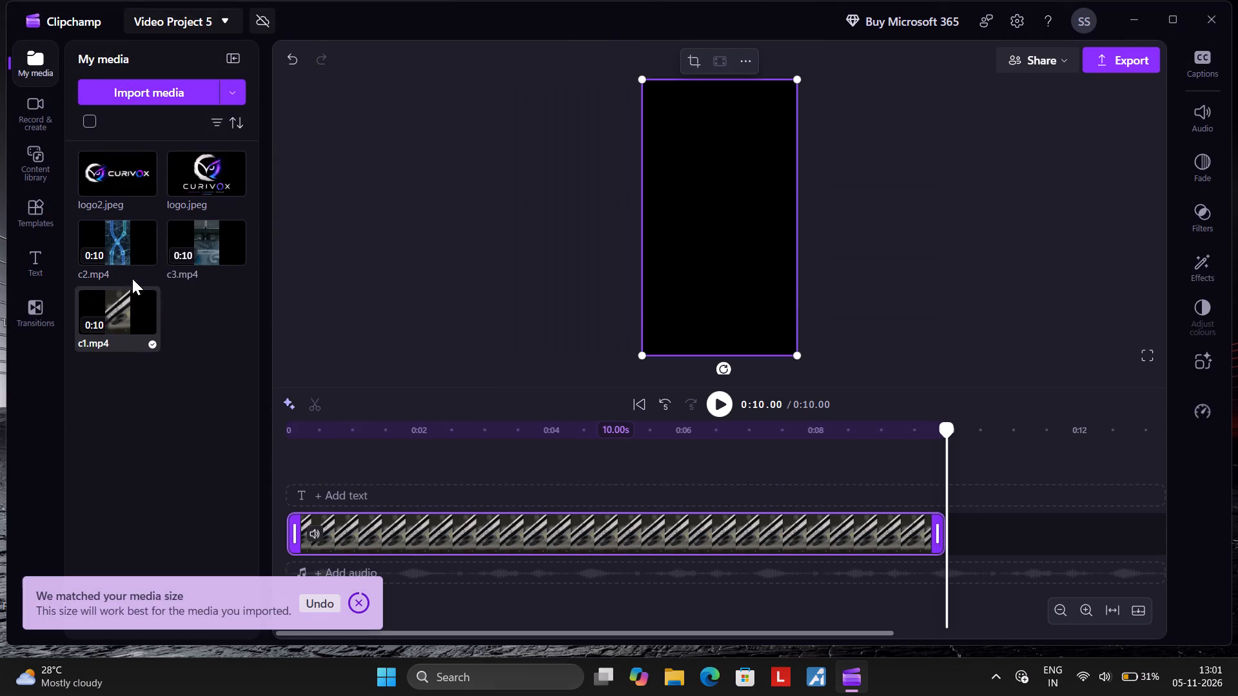
{"action": "left_click", "coordinate": [138, 255]}
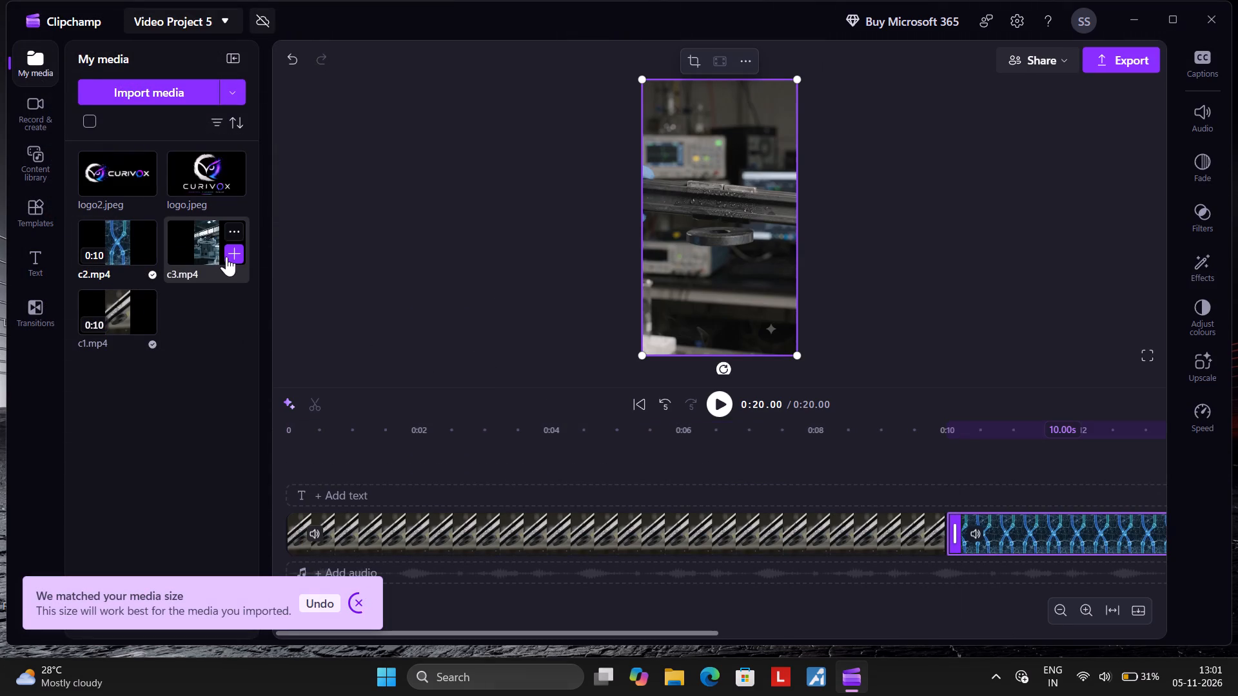
{"action": "left_click", "coordinate": [230, 257]}
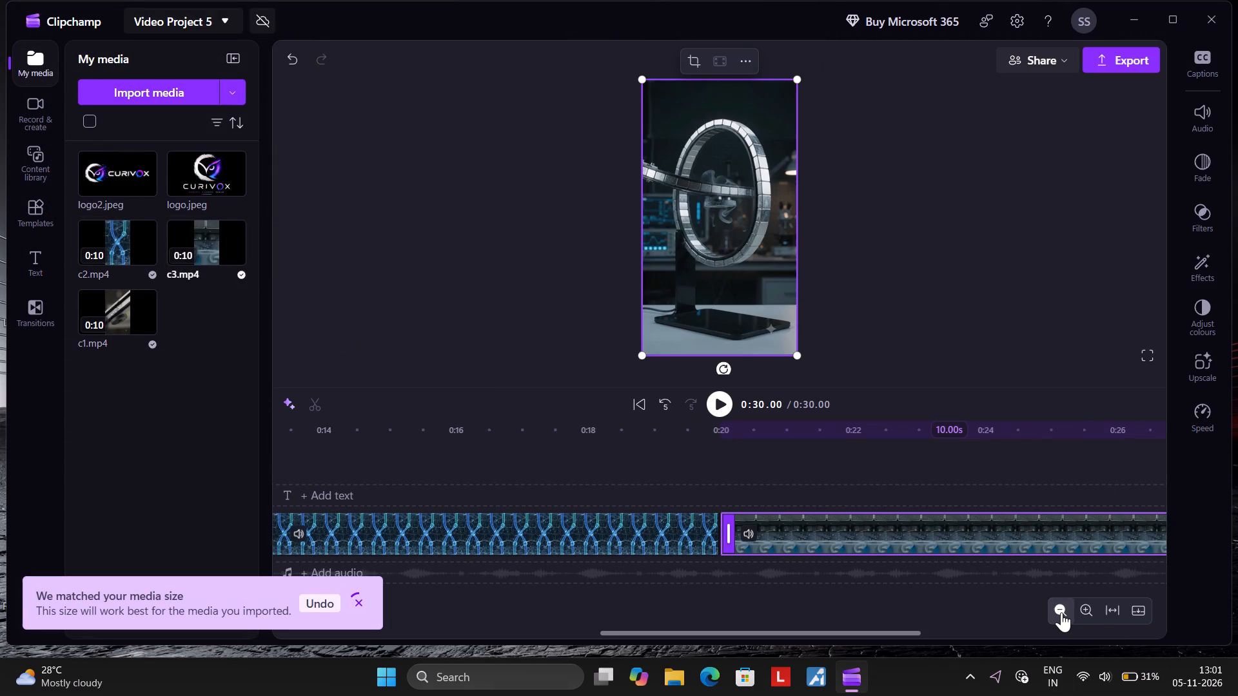
Generate AI autocaptions for the clips c1.mp4, c2.mp4 and c3.mp4 on the timeline.
{"action": "left_click", "coordinate": [1061, 612]}
{"action": "left_click", "coordinate": [1061, 612]}
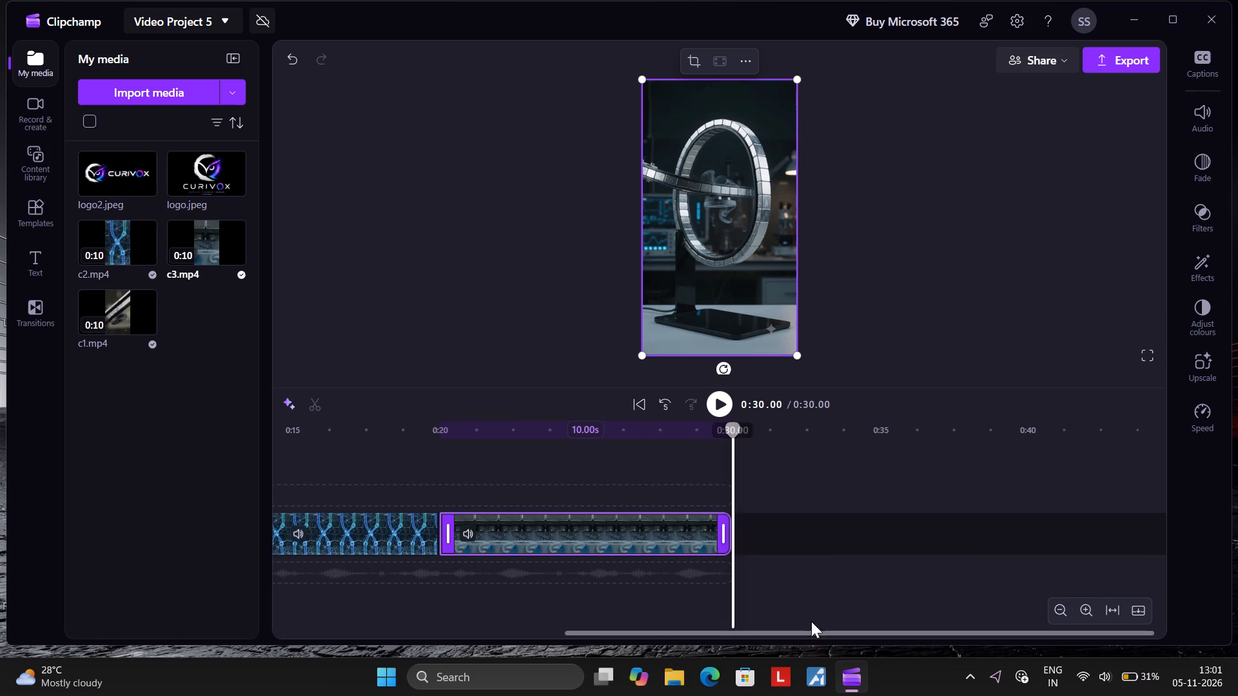
{"action": "left_click_drag", "start_coordinate": [809, 632], "coordinate": [440, 650]}
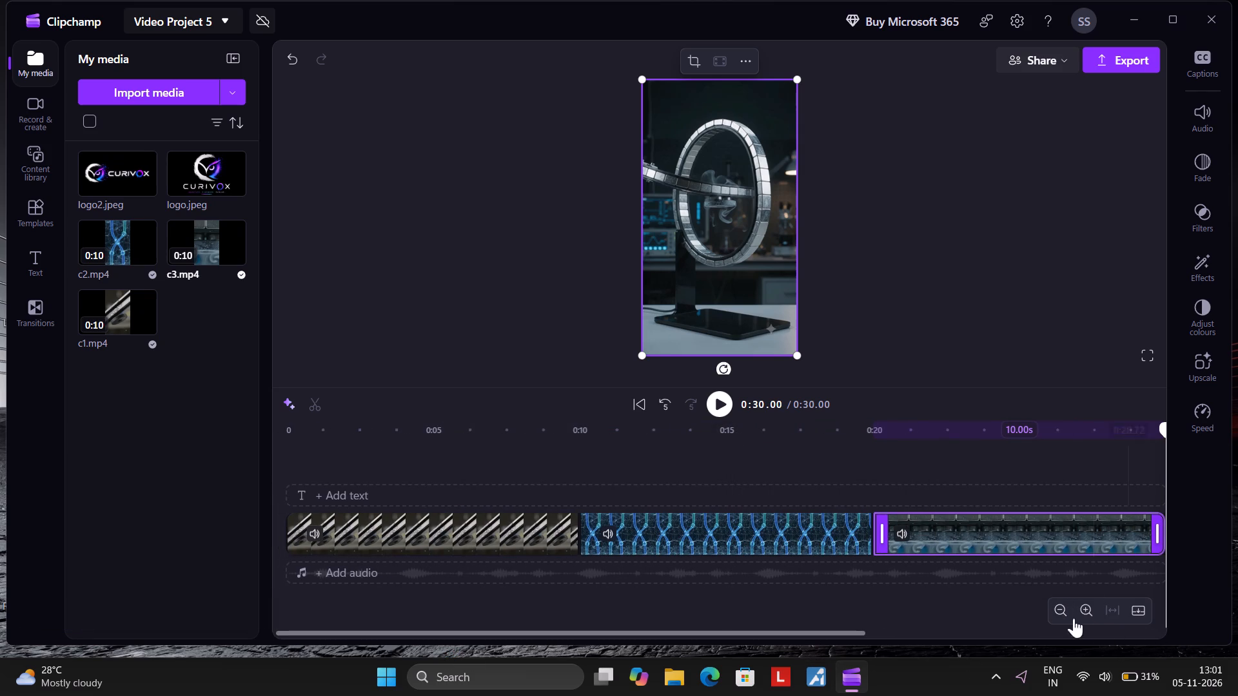
{"action": "left_click", "coordinate": [1053, 613]}
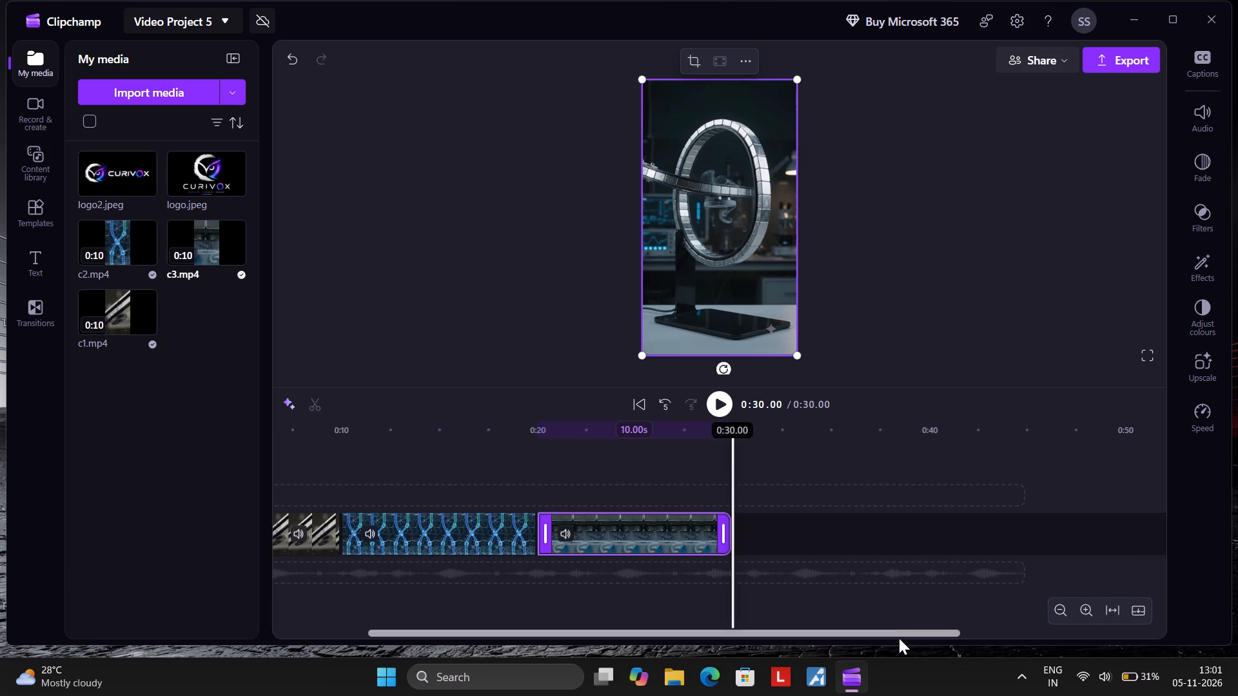
{"action": "left_click_drag", "start_coordinate": [888, 630], "coordinate": [585, 647]}
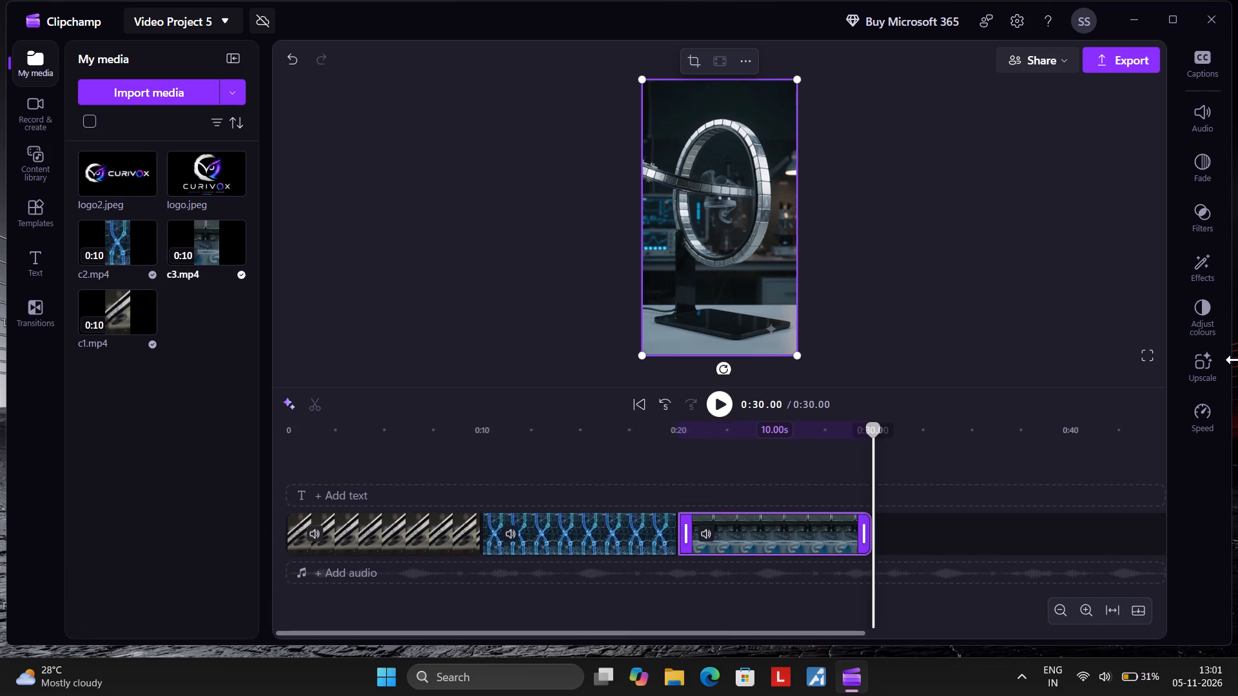
{"action": "left_click", "coordinate": [1208, 81]}
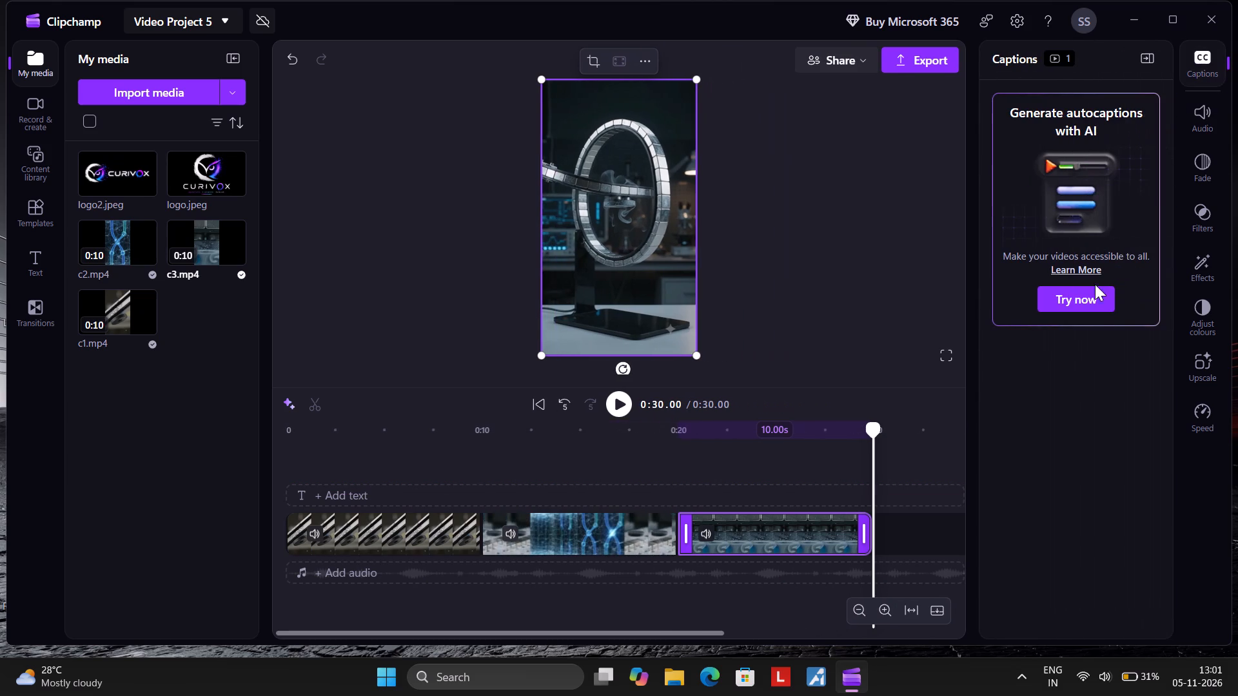
{"action": "left_click", "coordinate": [1091, 289]}
{"action": "left_click", "coordinate": [714, 434]}
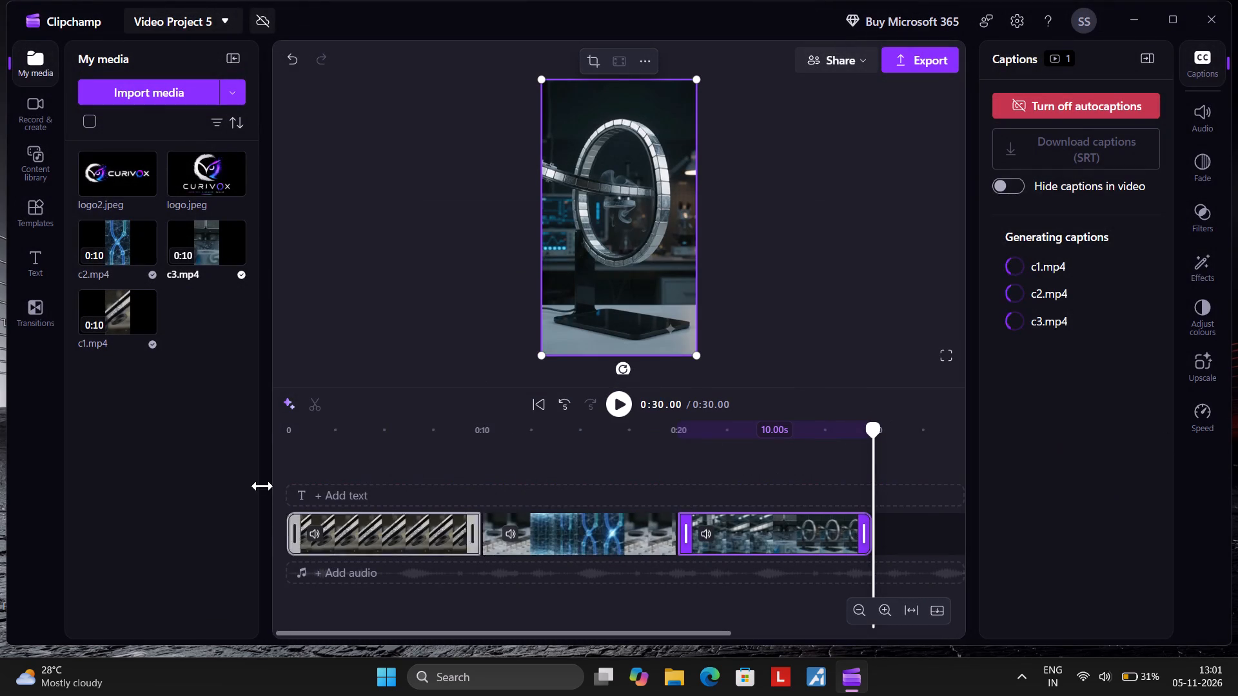
Add a Glitch reveal transition between c1 and c2, and a Morph glitch transition between c2 and c3.
{"action": "left_click", "coordinate": [32, 304]}
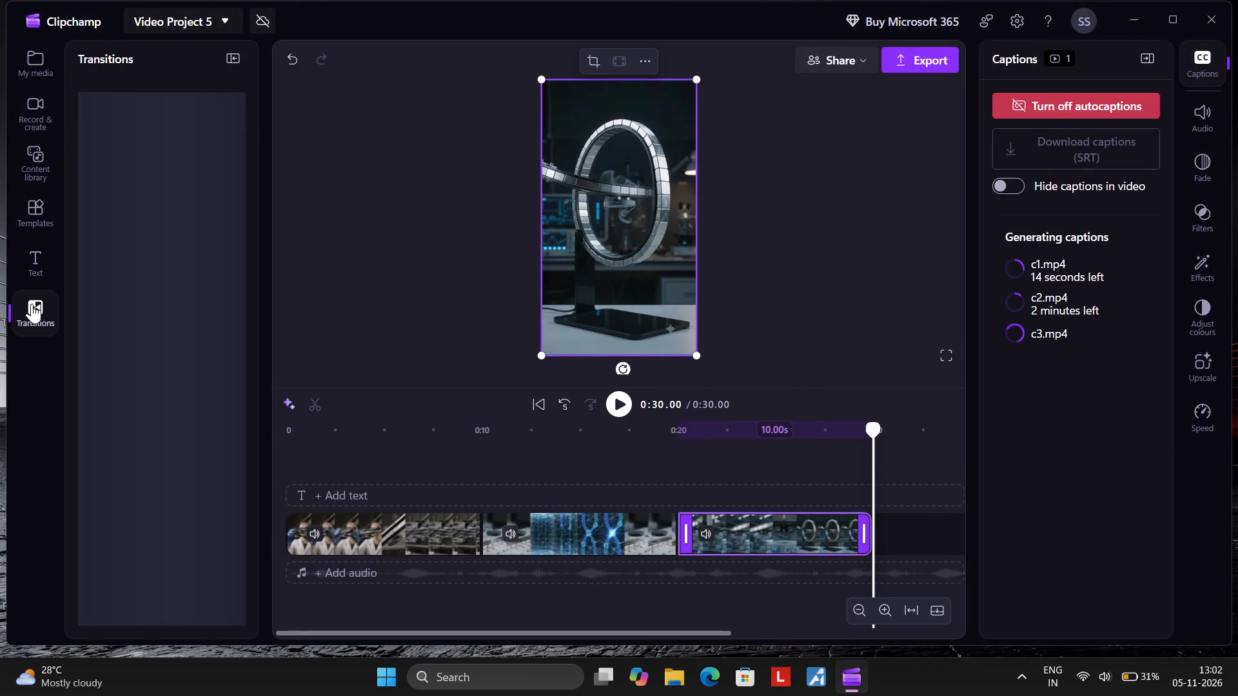
{"action": "scroll", "coordinate": [166, 402], "scroll_direction": "down", "scroll_amount": 2}
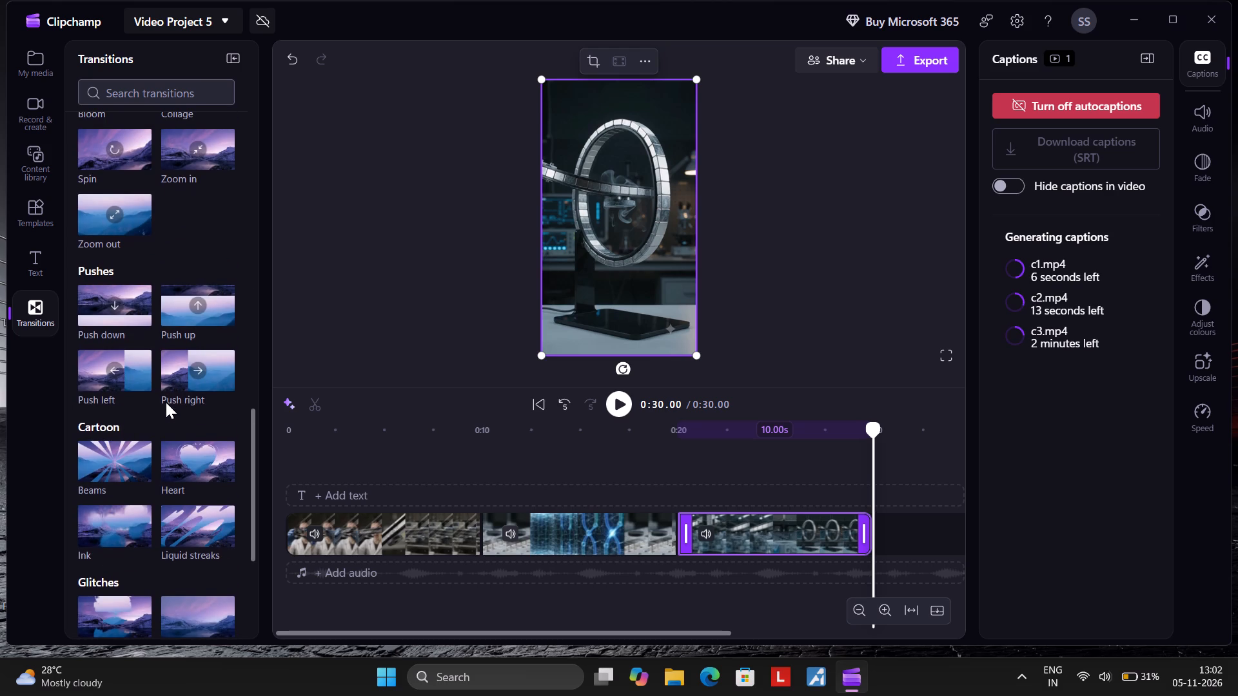
{"action": "scroll", "coordinate": [167, 530], "scroll_direction": "down", "scroll_amount": 1}
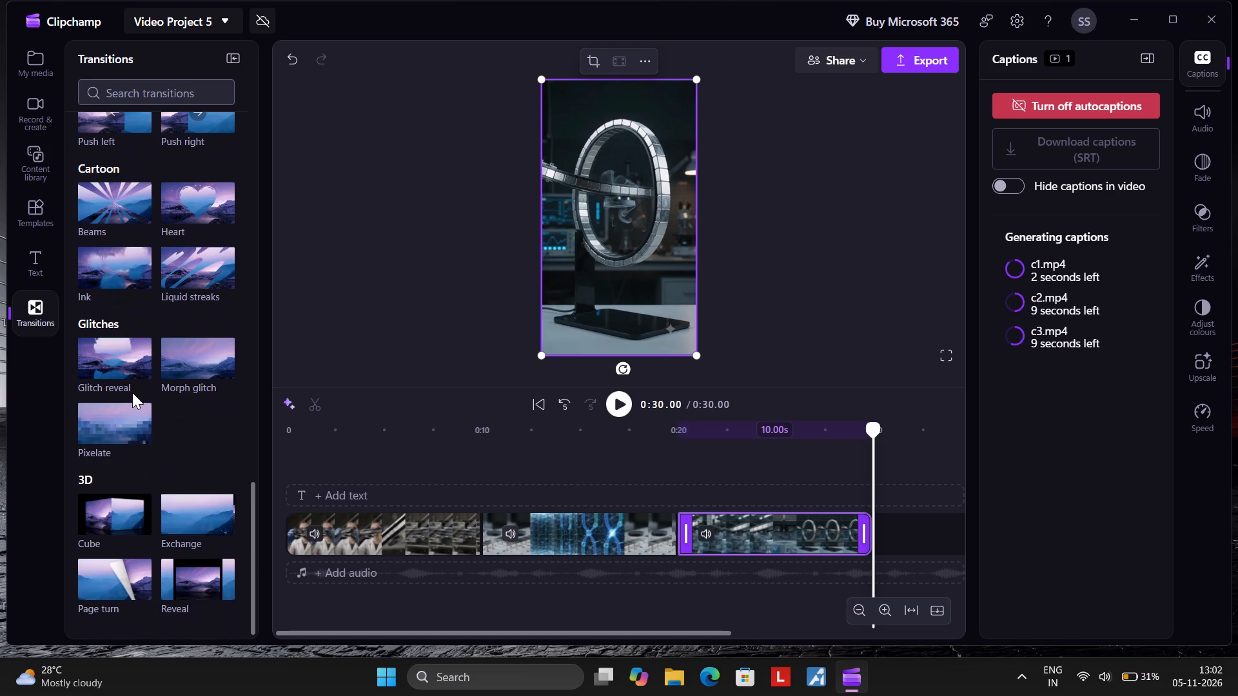
{"action": "left_click_drag", "start_coordinate": [113, 354], "coordinate": [477, 528]}
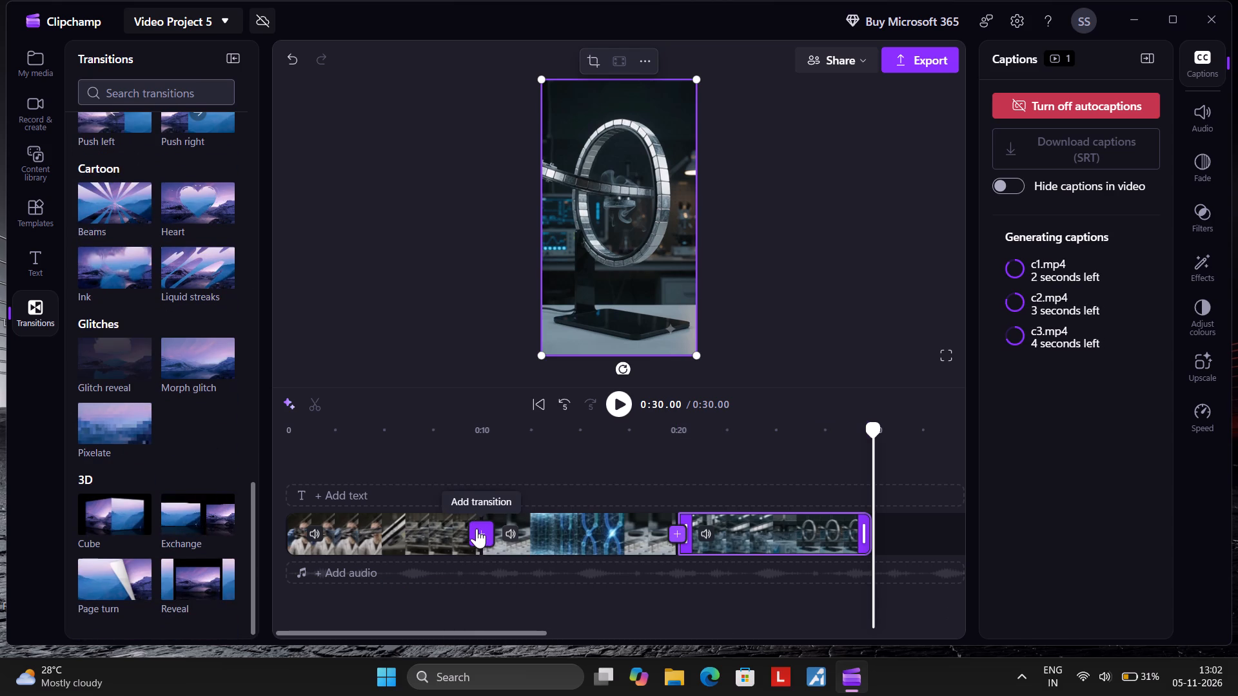
{"action": "left_click", "coordinate": [662, 536]}
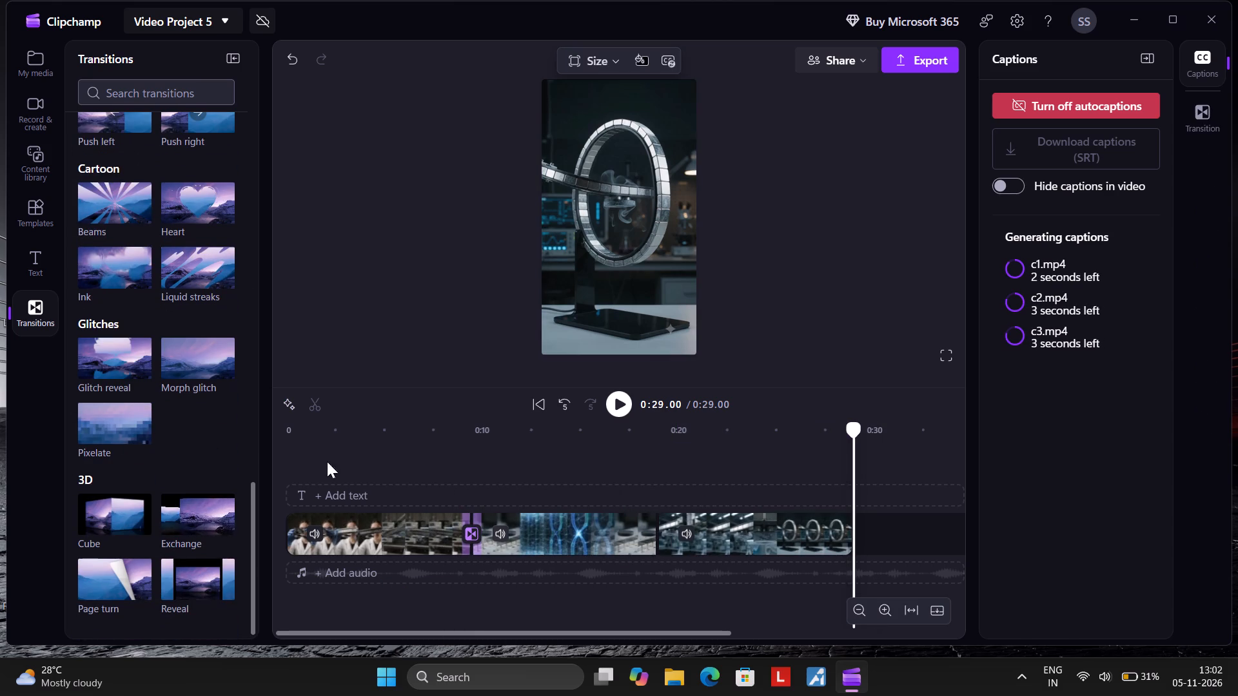
{"action": "left_click_drag", "start_coordinate": [211, 352], "coordinate": [678, 536]}
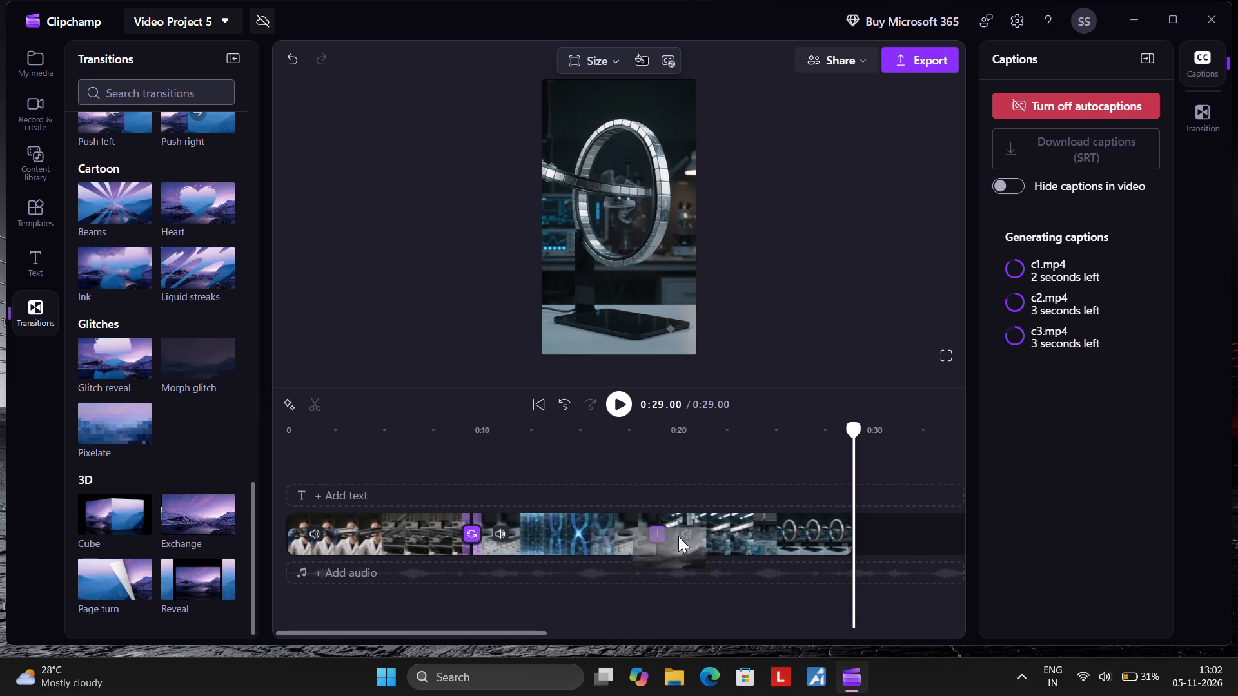
{"action": "left_click_drag", "start_coordinate": [678, 536], "coordinate": [659, 526]}
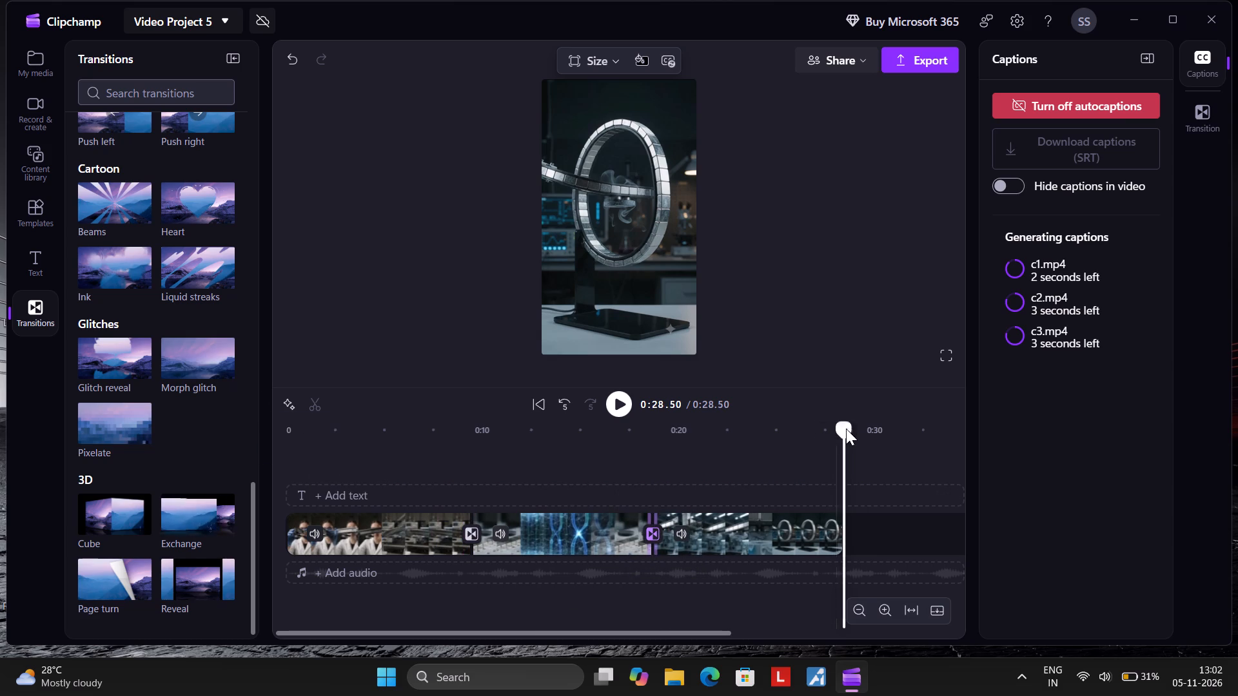
Place logo2.jpeg on a track above the clips from 0:00 and extend it to 28.50 s, the full video length.
{"action": "left_click_drag", "start_coordinate": [848, 428], "coordinate": [75, 485]}
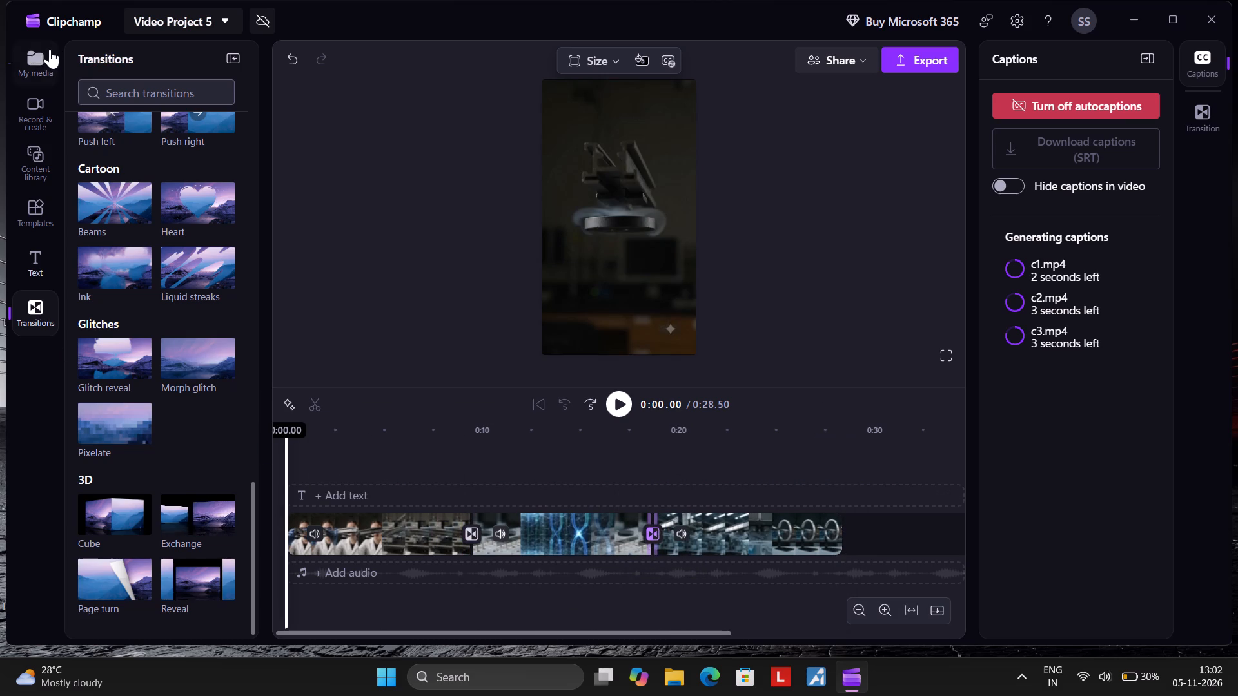
{"action": "left_click", "coordinate": [48, 50]}
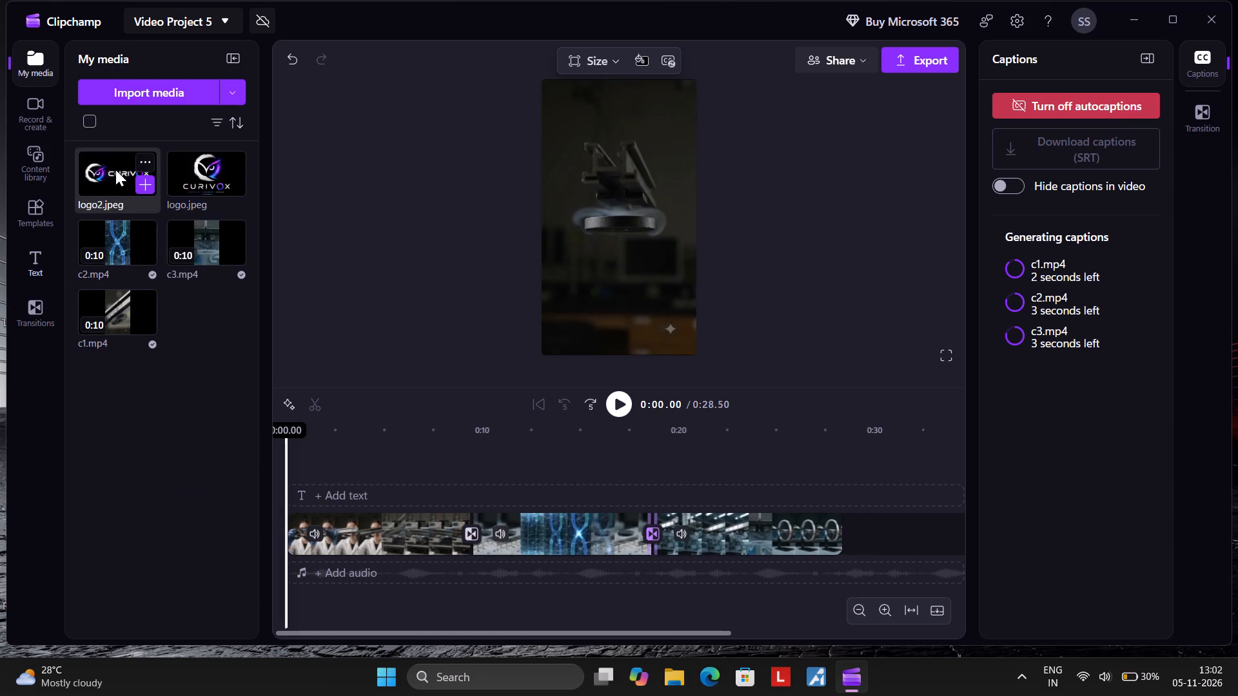
{"action": "left_click_drag", "start_coordinate": [115, 169], "coordinate": [308, 487]}
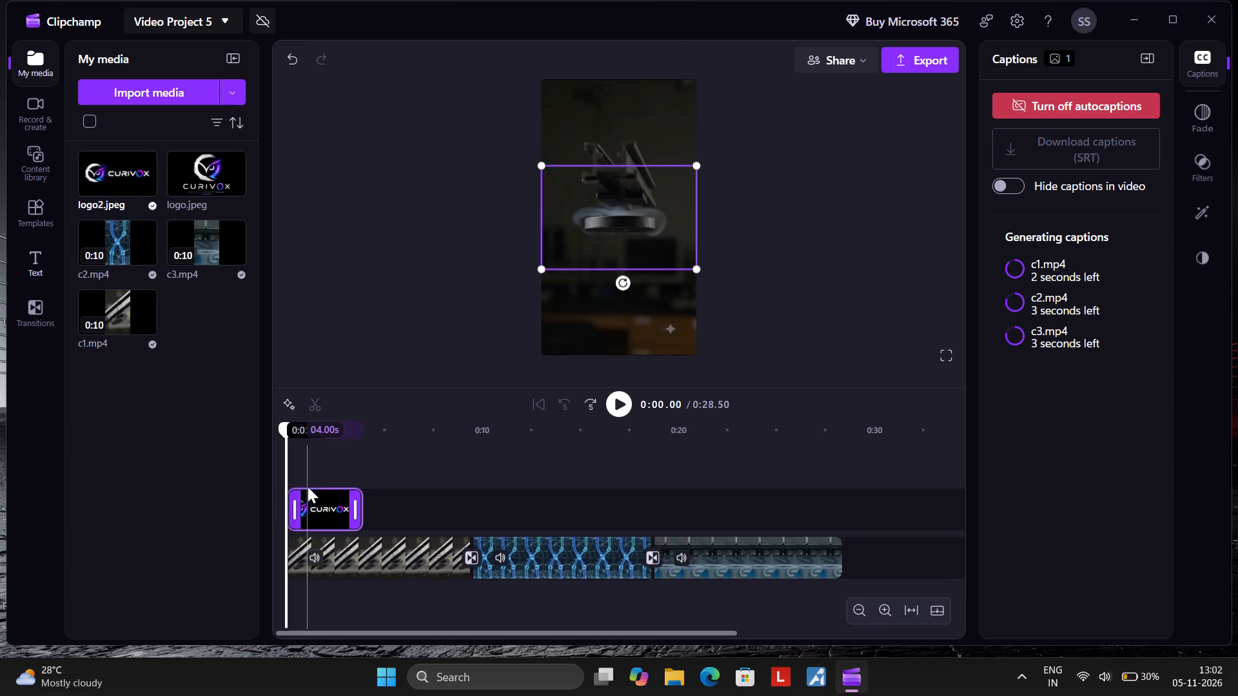
{"action": "left_click_drag", "start_coordinate": [353, 496], "coordinate": [814, 529]}
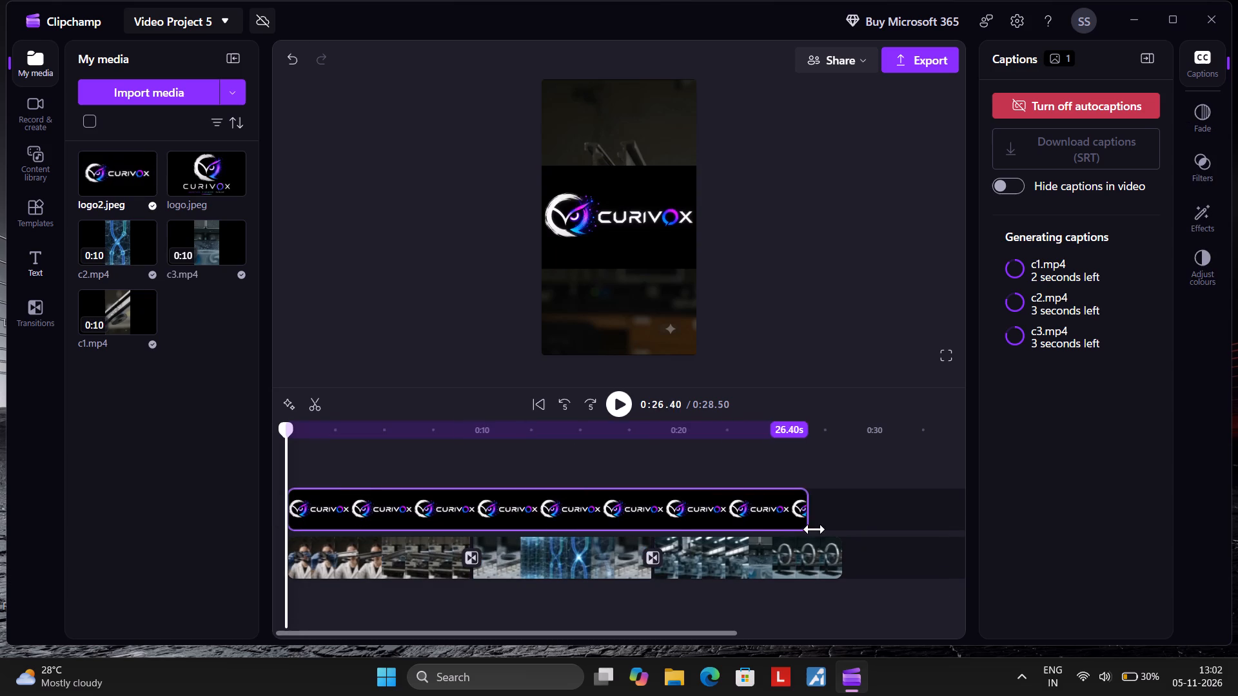
{"action": "left_click_drag", "start_coordinate": [814, 529], "coordinate": [832, 528]}
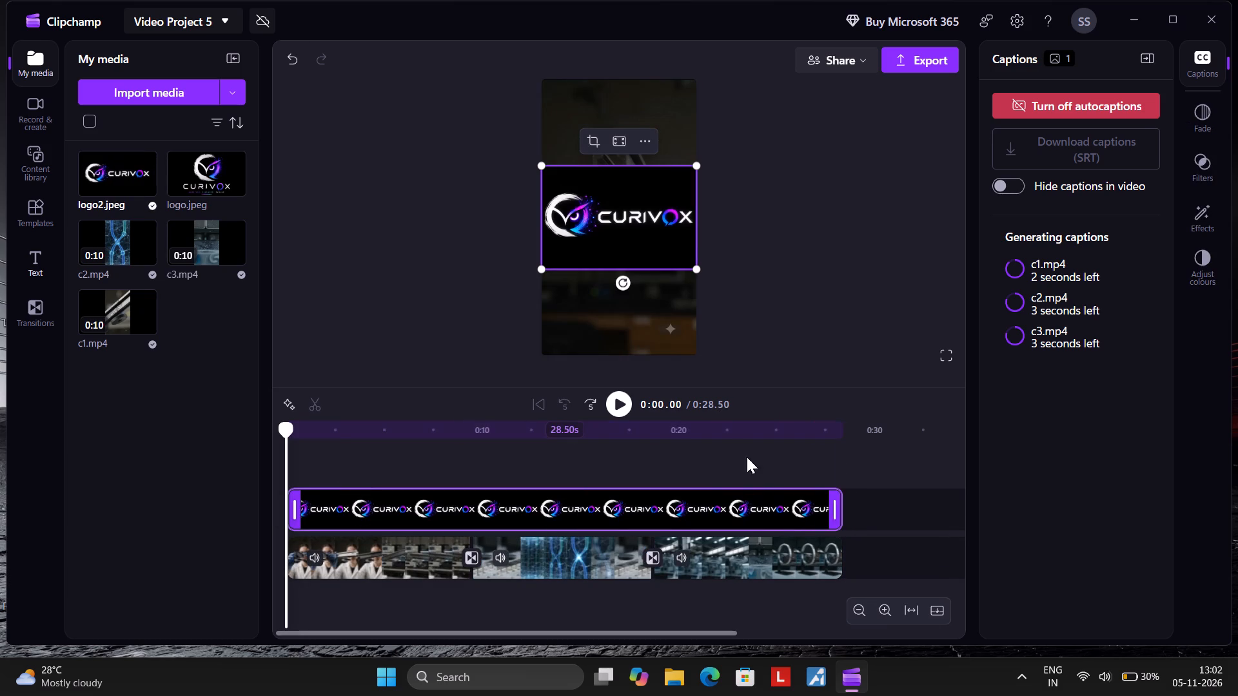
Remove the background from the logo2.jpeg overlay.
{"action": "left_click", "coordinate": [646, 147]}
{"action": "left_click", "coordinate": [714, 279]}
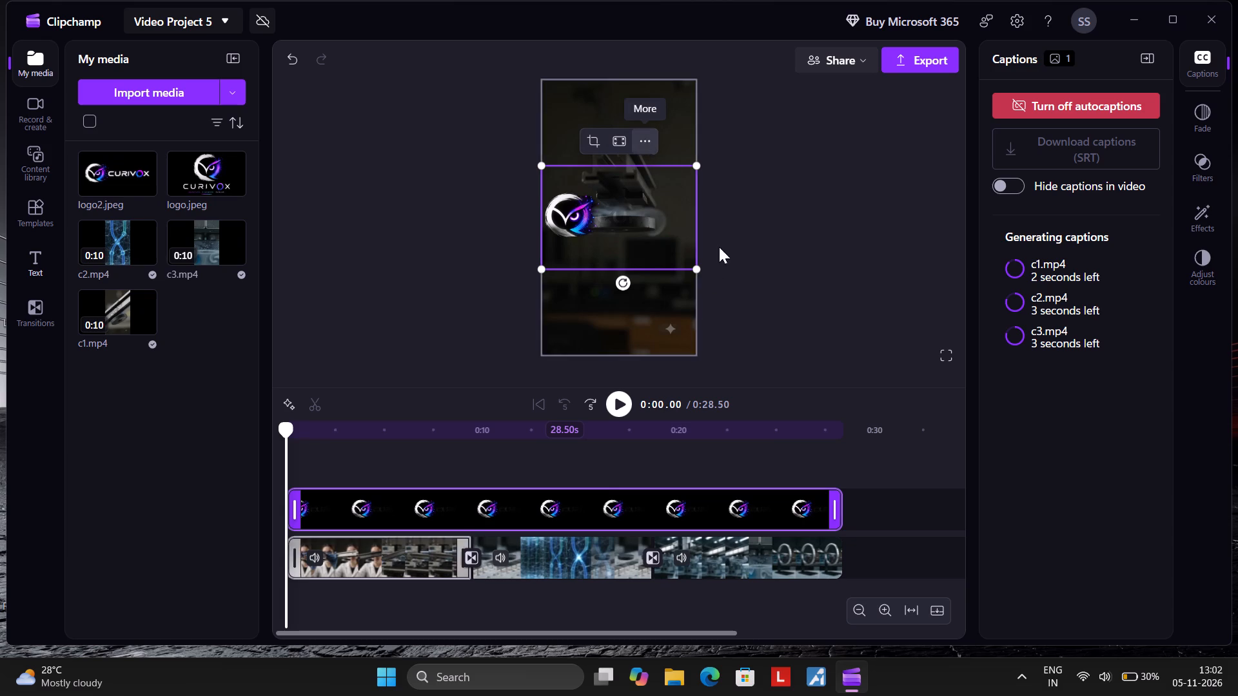
Shrink the logo overlay to about a quarter of the frame width and move it into the video's lower-right corner.
{"action": "left_click_drag", "start_coordinate": [699, 265], "coordinate": [606, 193]}
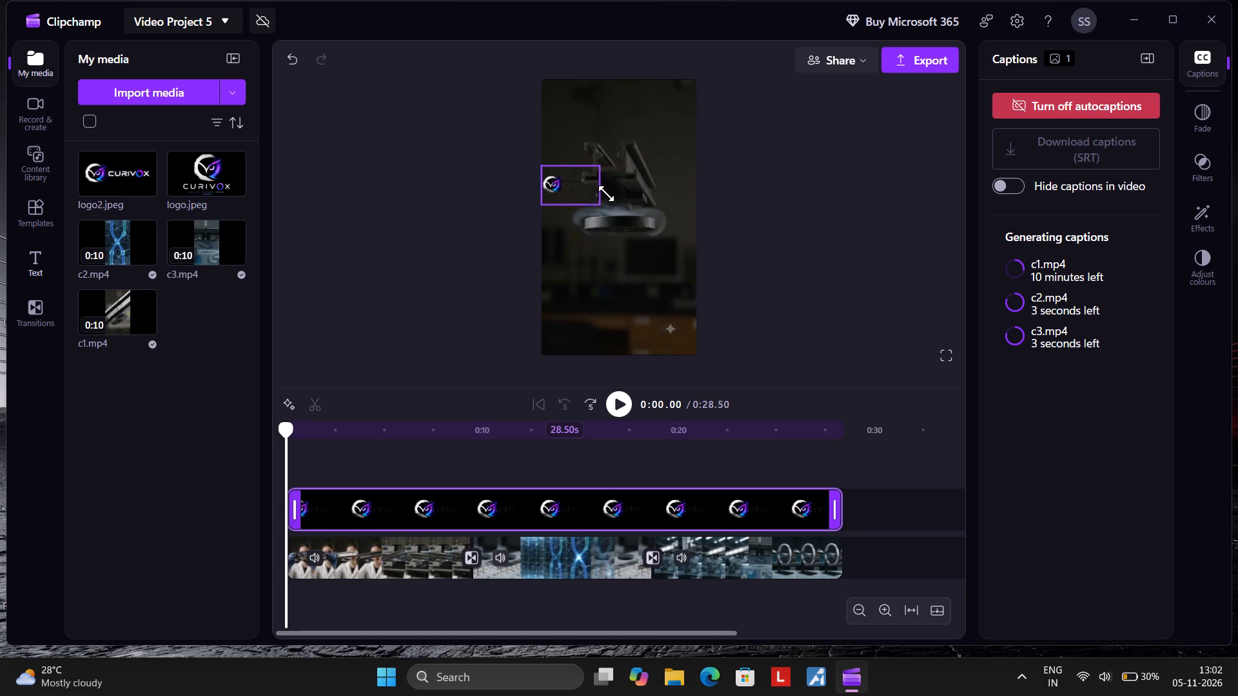
{"action": "left_click_drag", "start_coordinate": [606, 193], "coordinate": [587, 182]}
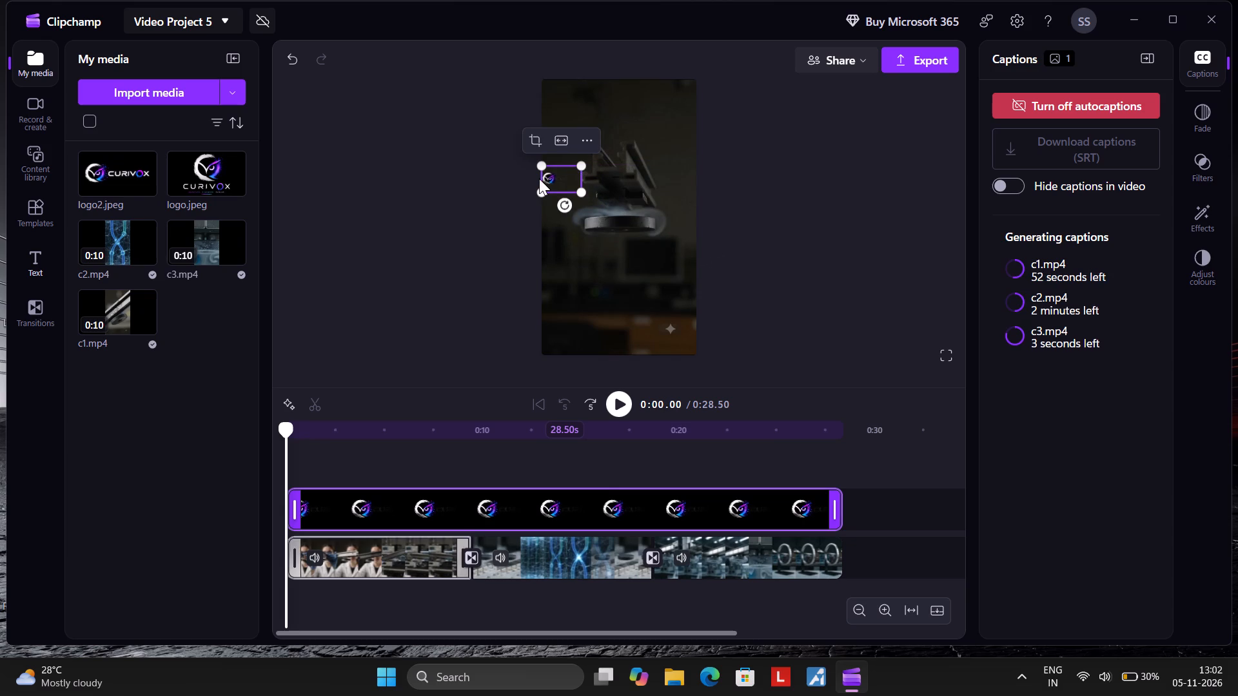
{"action": "left_click_drag", "start_coordinate": [549, 179], "coordinate": [673, 335]}
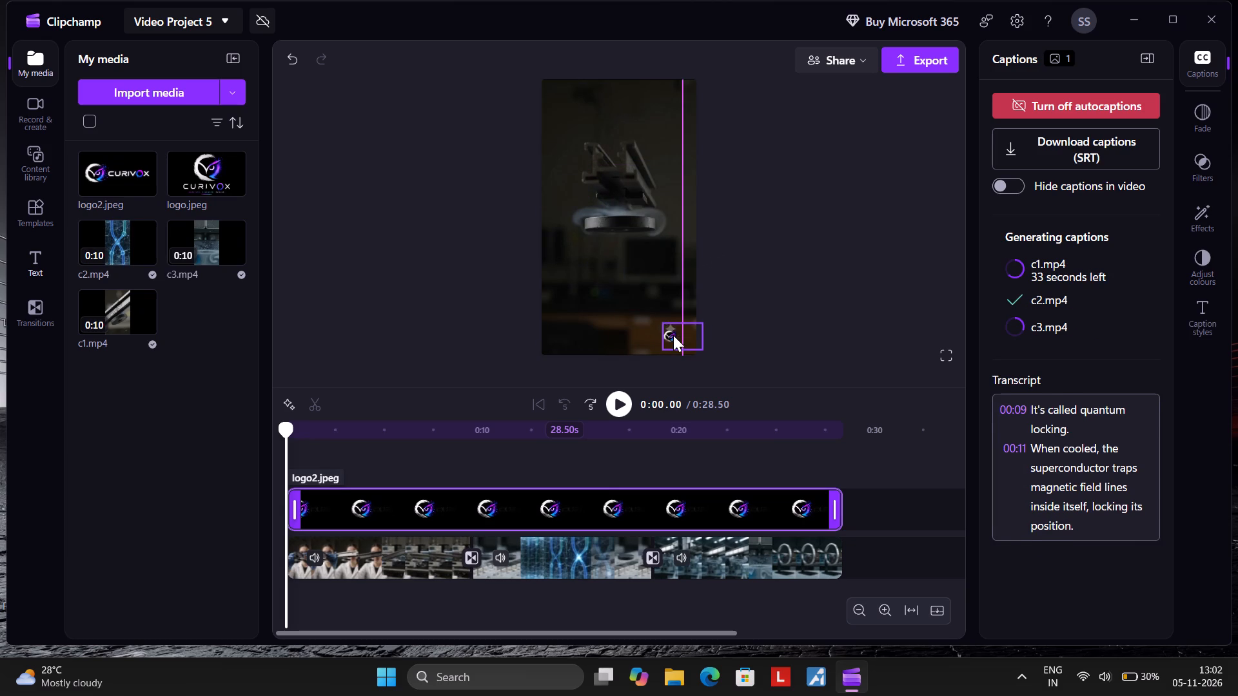
{"action": "left_click_drag", "start_coordinate": [673, 335], "coordinate": [673, 333]}
{"action": "left_click", "coordinate": [722, 331]}
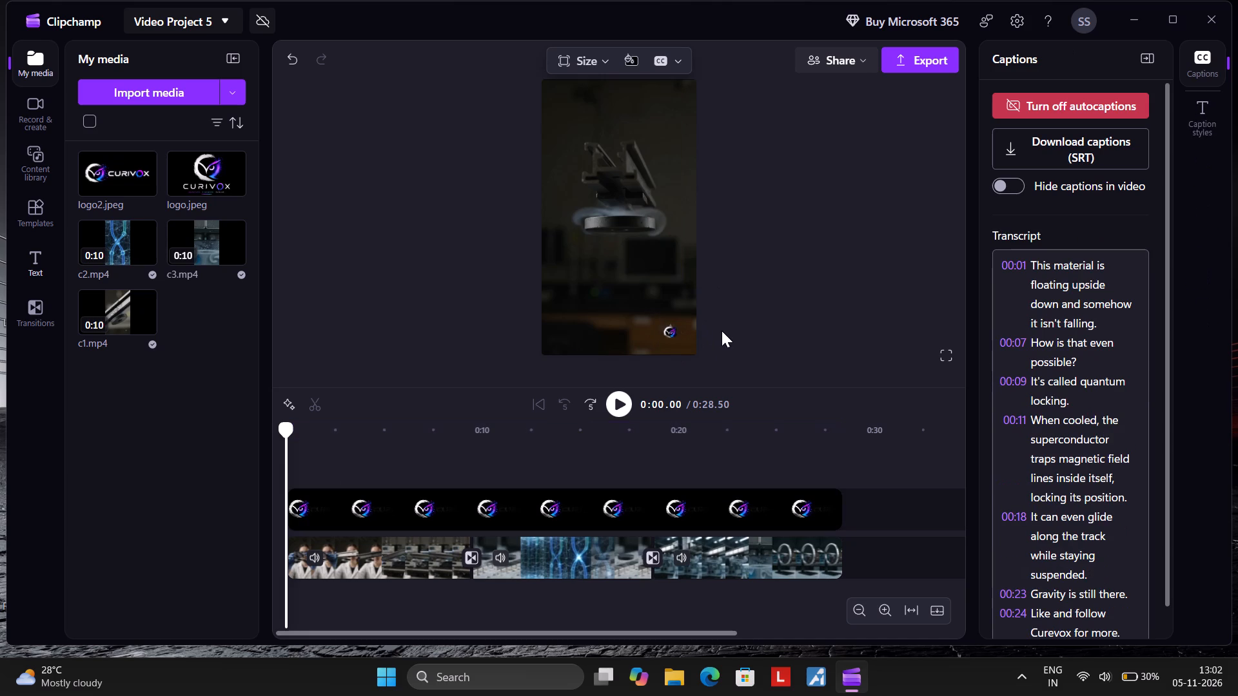
{"action": "left_click", "coordinate": [669, 329]}
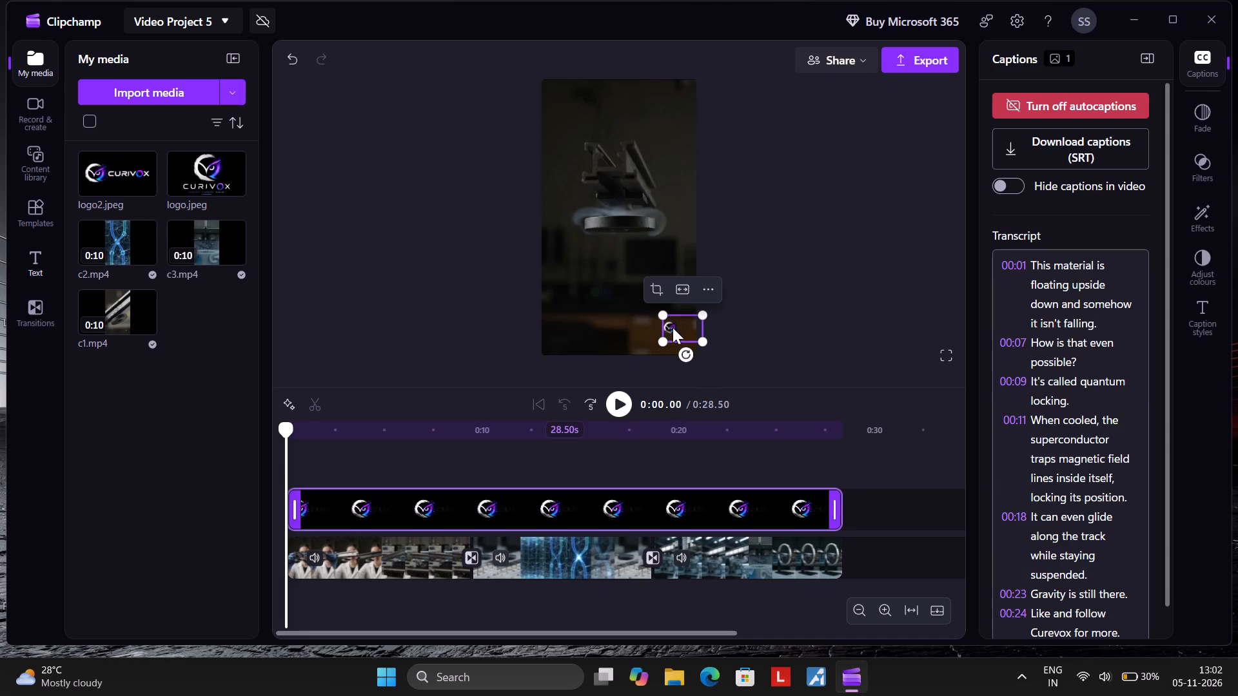
{"action": "left_click", "coordinate": [752, 317]}
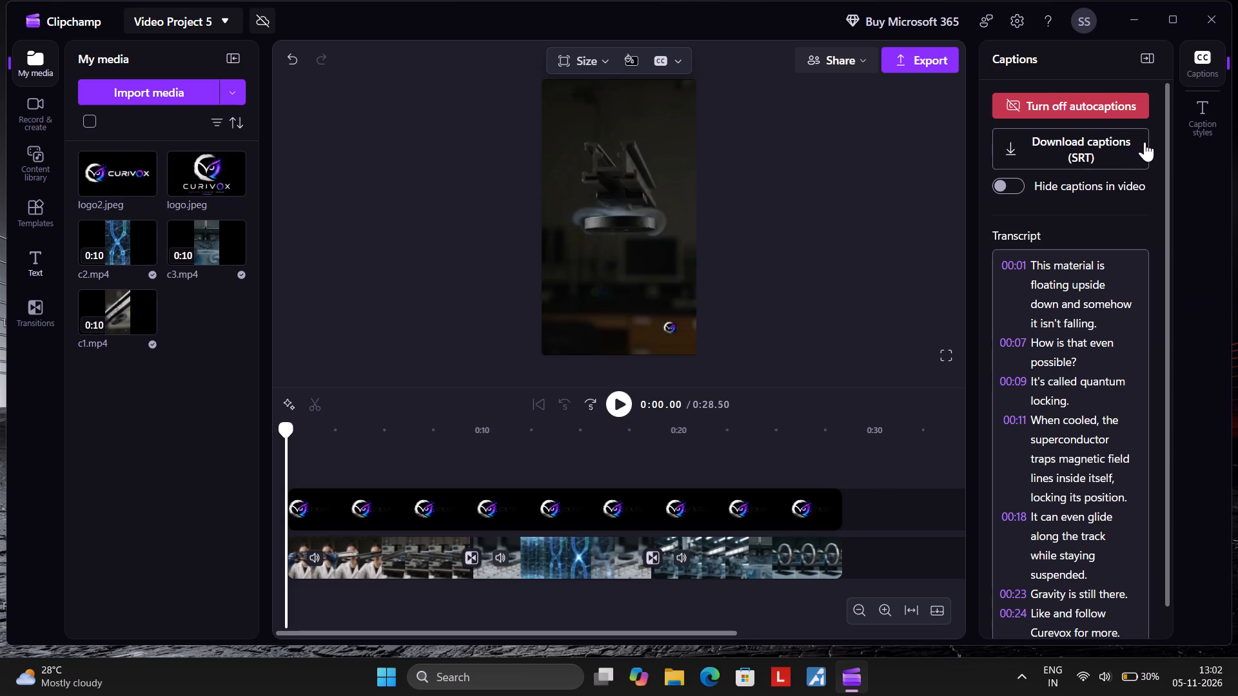
Apply the Boho text style to the captions.
{"action": "left_click", "coordinate": [1203, 119]}
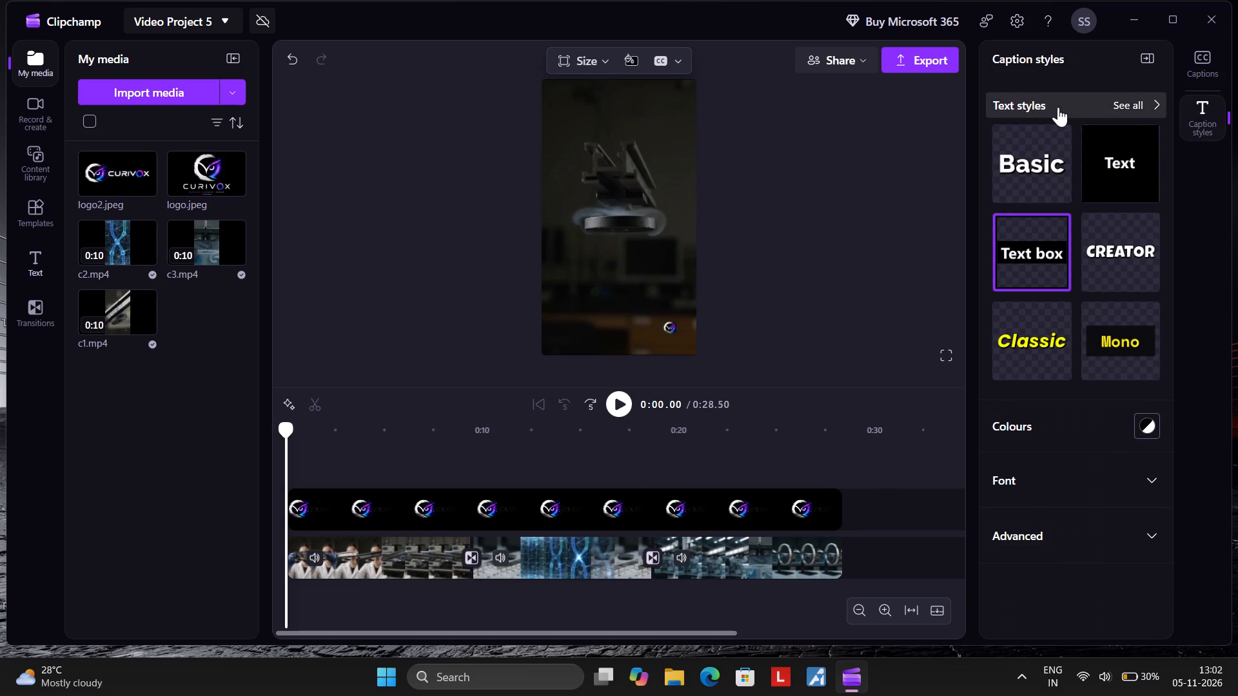
{"action": "left_click", "coordinate": [1058, 107]}
{"action": "scroll", "coordinate": [1084, 538], "scroll_direction": "down", "scroll_amount": 2}
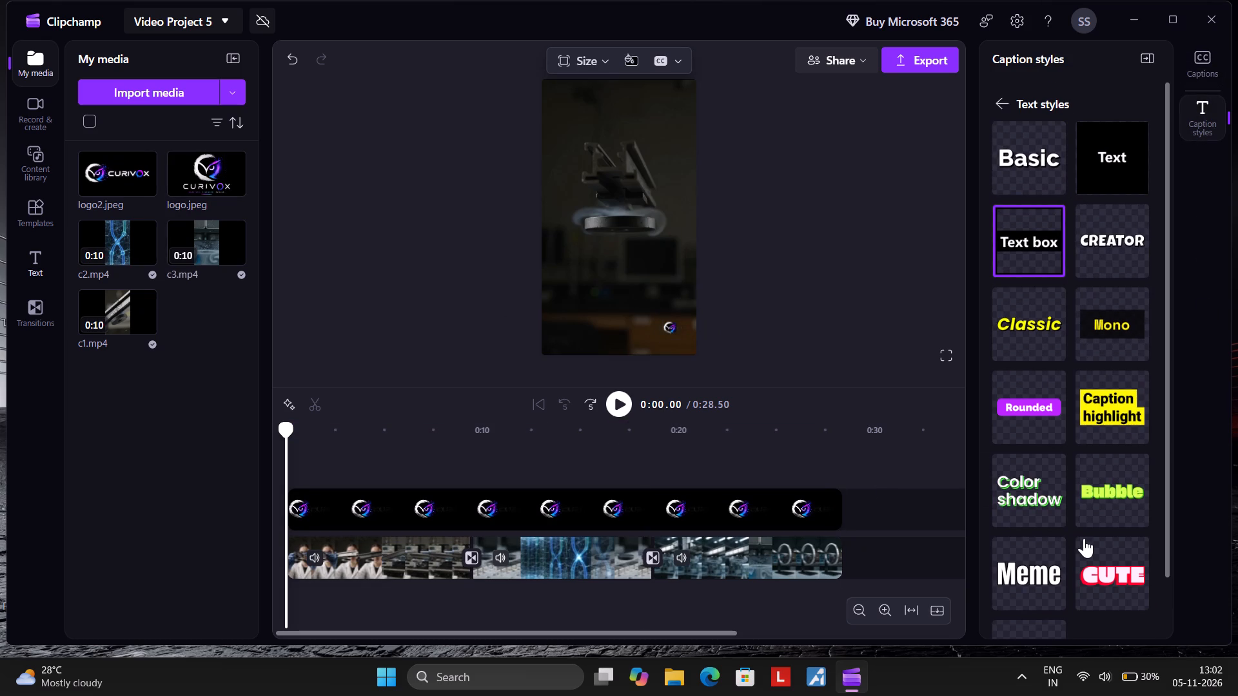
{"action": "scroll", "coordinate": [1084, 538], "scroll_direction": "down", "scroll_amount": 2}
{"action": "left_click", "coordinate": [1028, 573]}
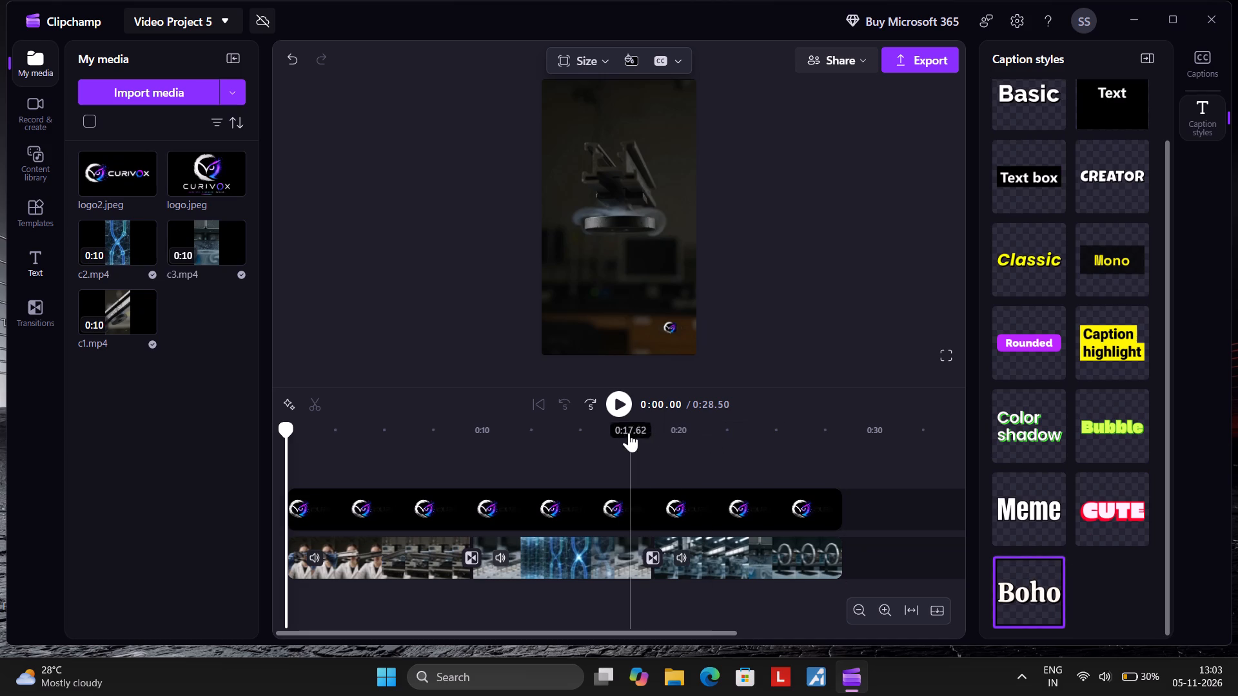
Play the opening seconds of the video, from the start with audible sound, to check the captions and logo.
{"action": "left_click", "coordinate": [626, 408]}
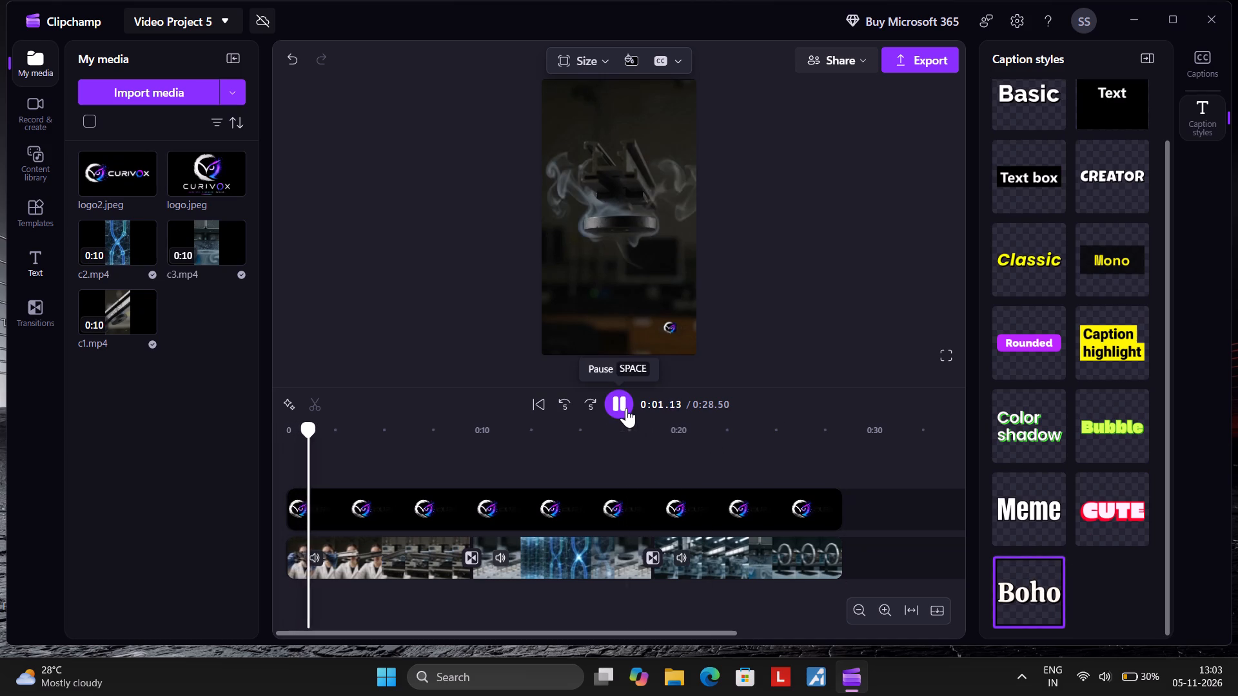
{"action": "left_click", "coordinate": [626, 408]}
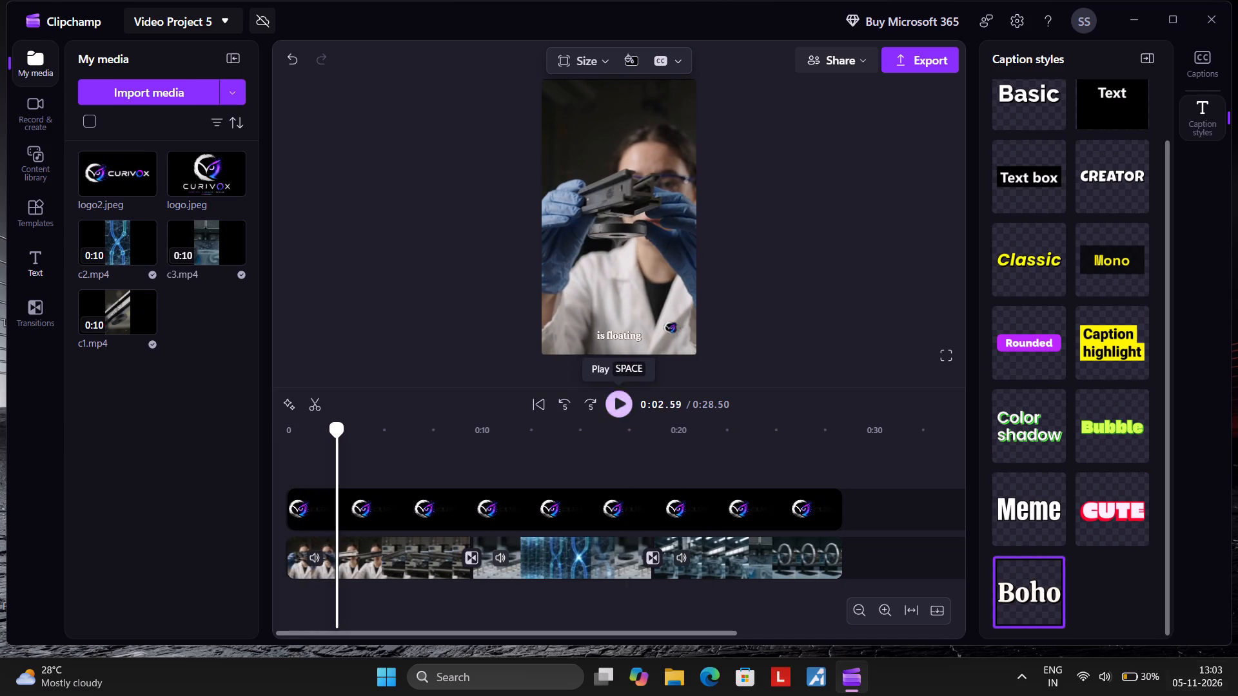
{"action": "left_click", "coordinate": [1135, 681]}
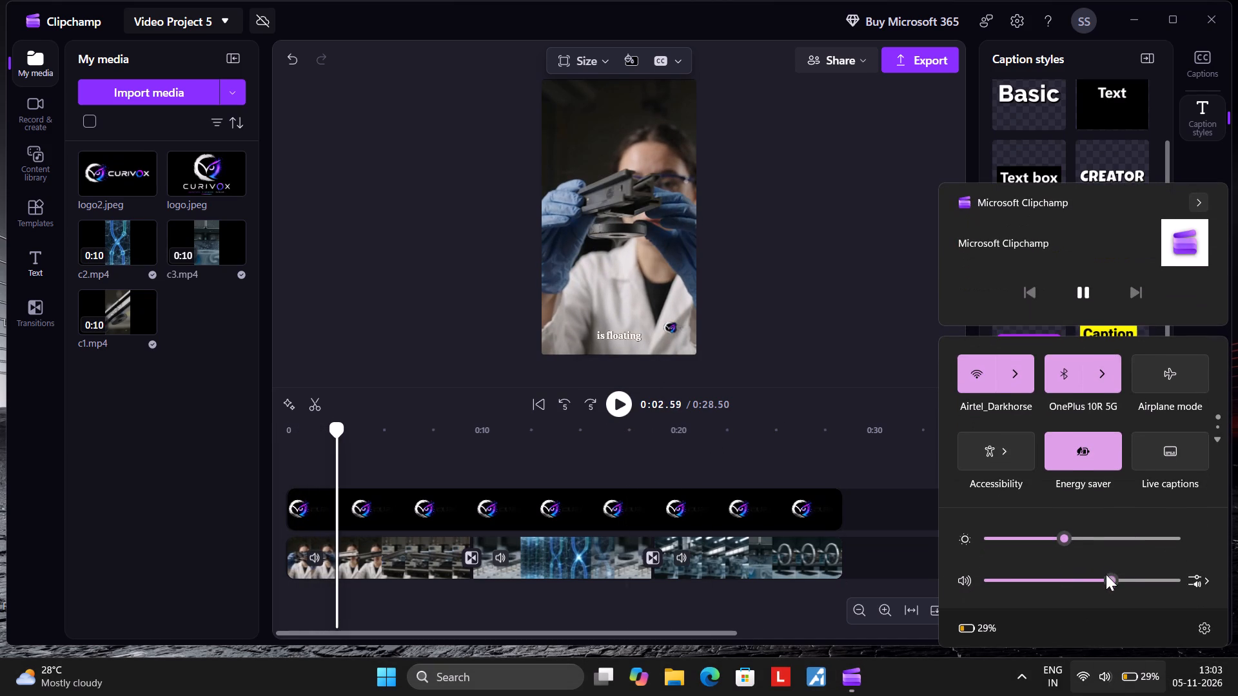
{"action": "left_click", "coordinate": [1127, 578]}
{"action": "left_click", "coordinate": [1110, 581]}
{"action": "left_click", "coordinate": [960, 667]}
{"action": "left_click_drag", "start_coordinate": [333, 426], "coordinate": [237, 440]}
{"action": "left_click", "coordinate": [617, 405]}
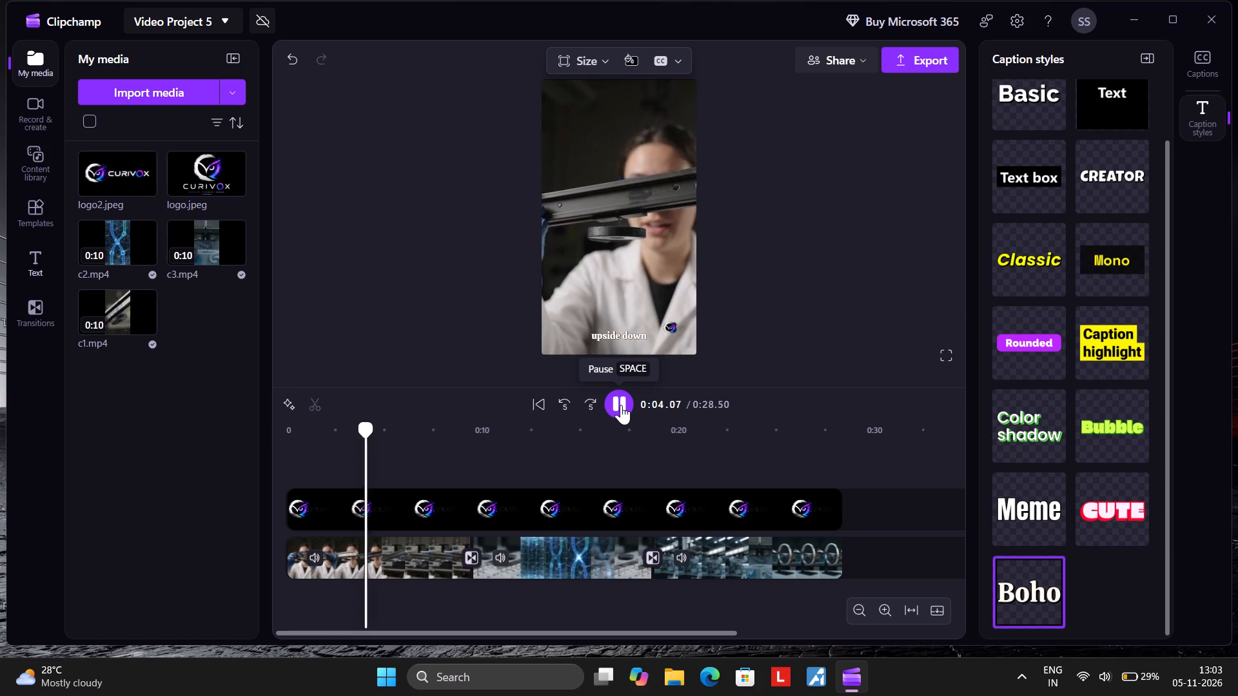
{"action": "left_click", "coordinate": [621, 405]}
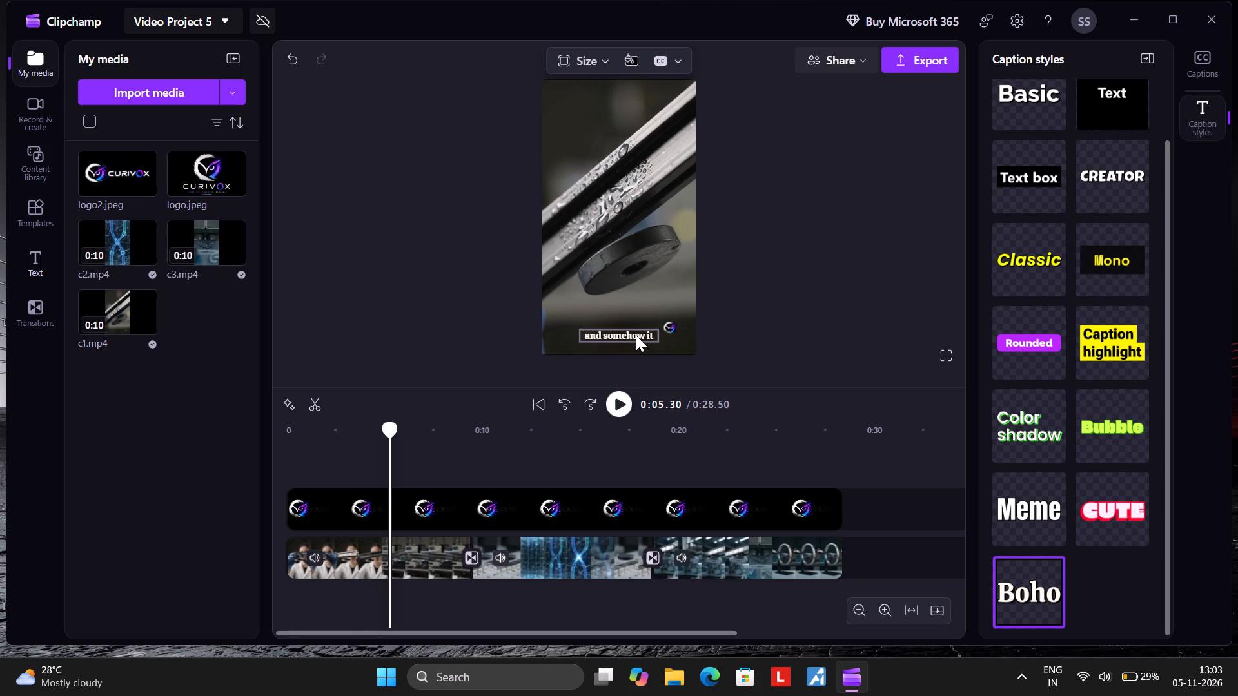
Move the captions up to about a third of the frame height above the video's bottom edge, centred horizontally.
{"action": "left_click_drag", "start_coordinate": [636, 335], "coordinate": [635, 271]}
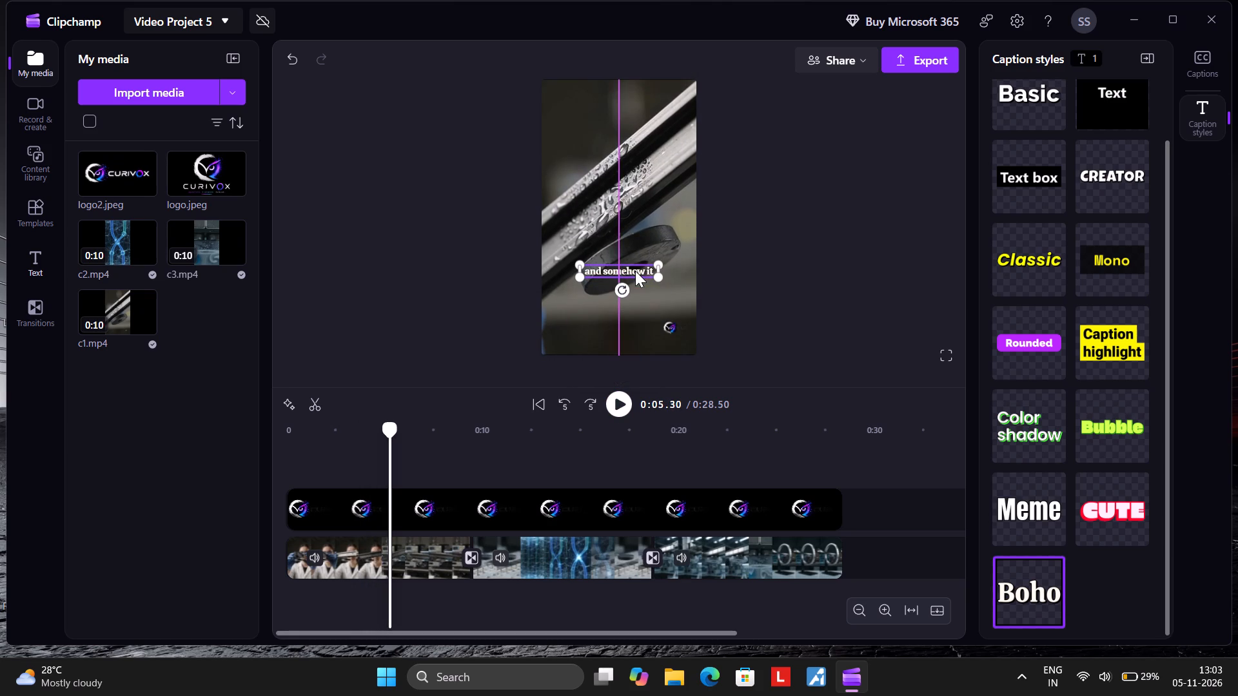
Play the video from about 5 seconds to near its end to check the raised captions, and return the playhead to the start.
{"action": "left_click", "coordinate": [620, 409]}
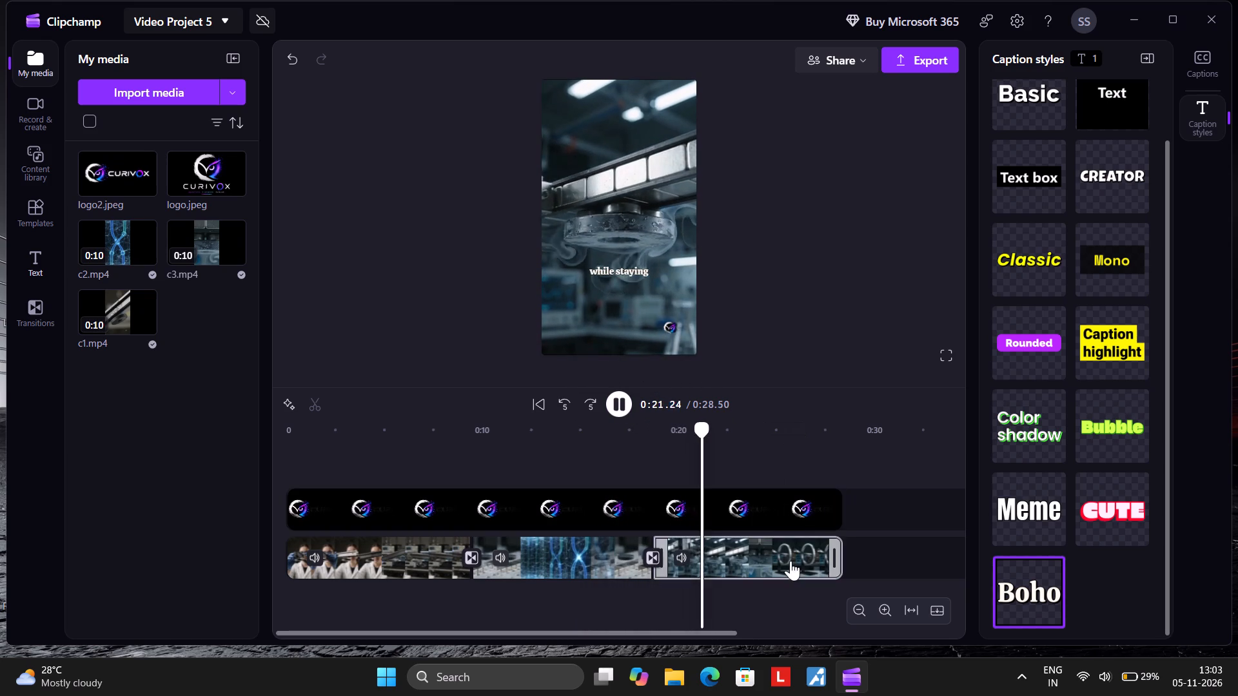
{"action": "left_click", "coordinate": [624, 403]}
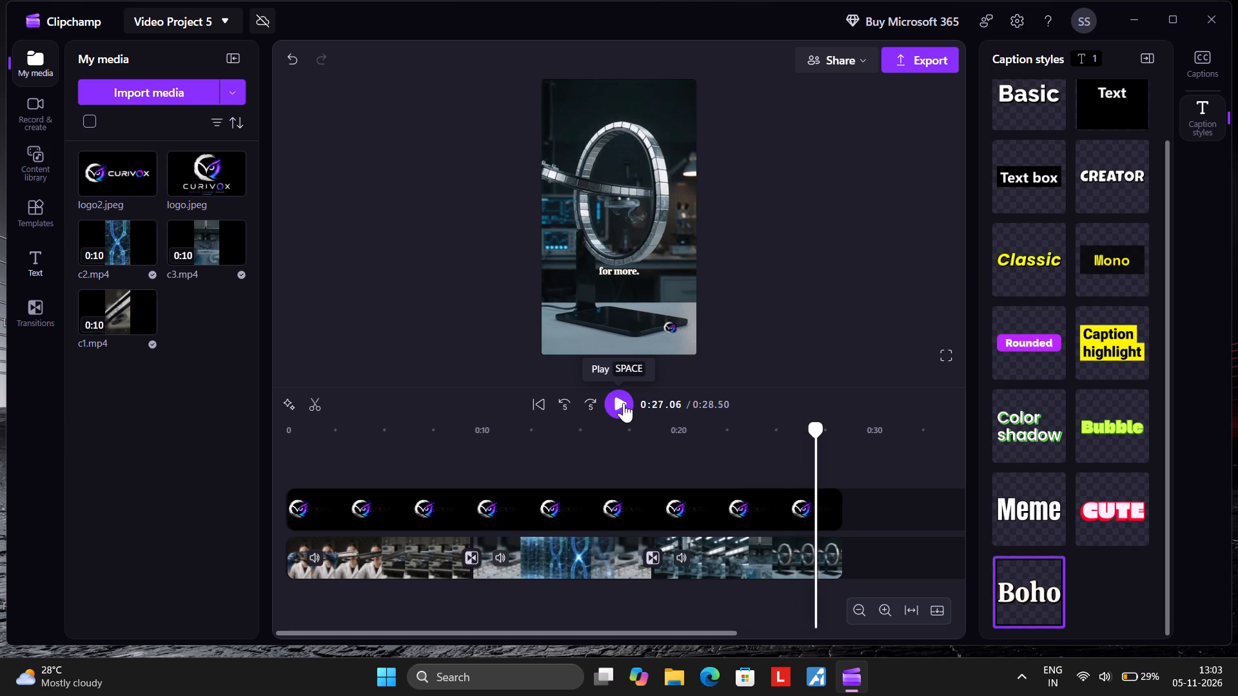
{"action": "left_click_drag", "start_coordinate": [814, 429], "coordinate": [186, 446]}
Add logo.jpeg directly after the corner logo clip on the overlay track and trim it to about 2.45 seconds.
{"action": "left_click_drag", "start_coordinate": [201, 177], "coordinate": [866, 492]}
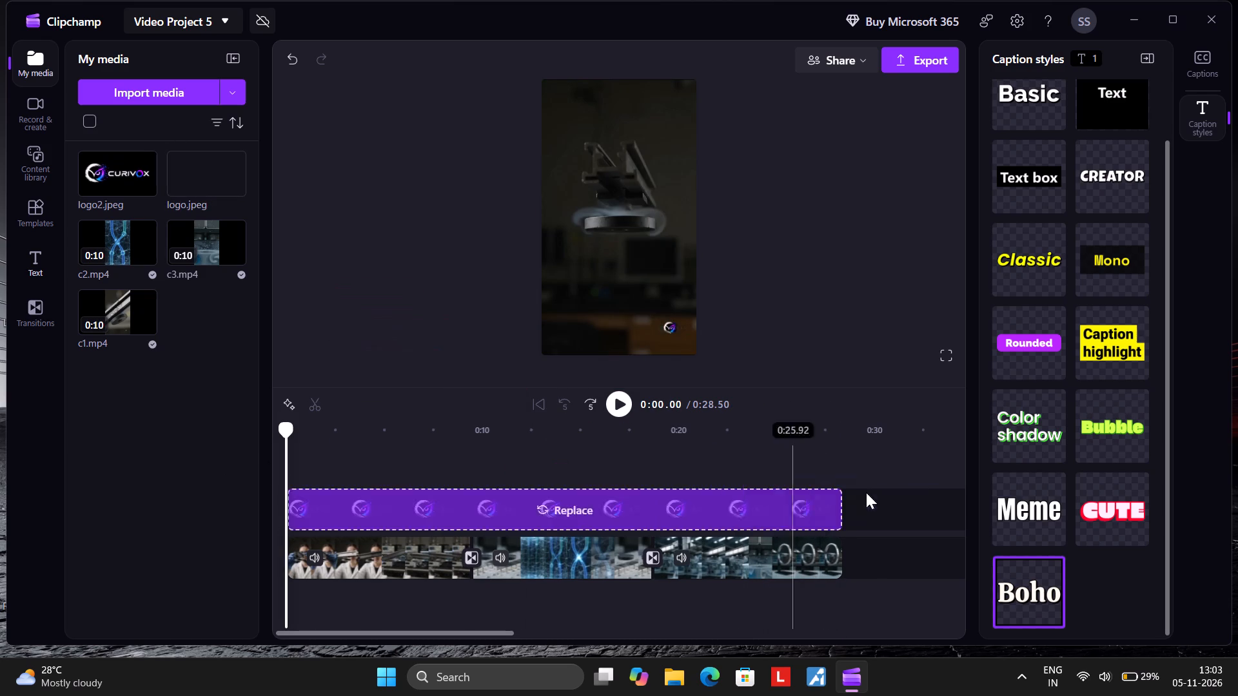
{"action": "left_click_drag", "start_coordinate": [866, 492], "coordinate": [865, 516]}
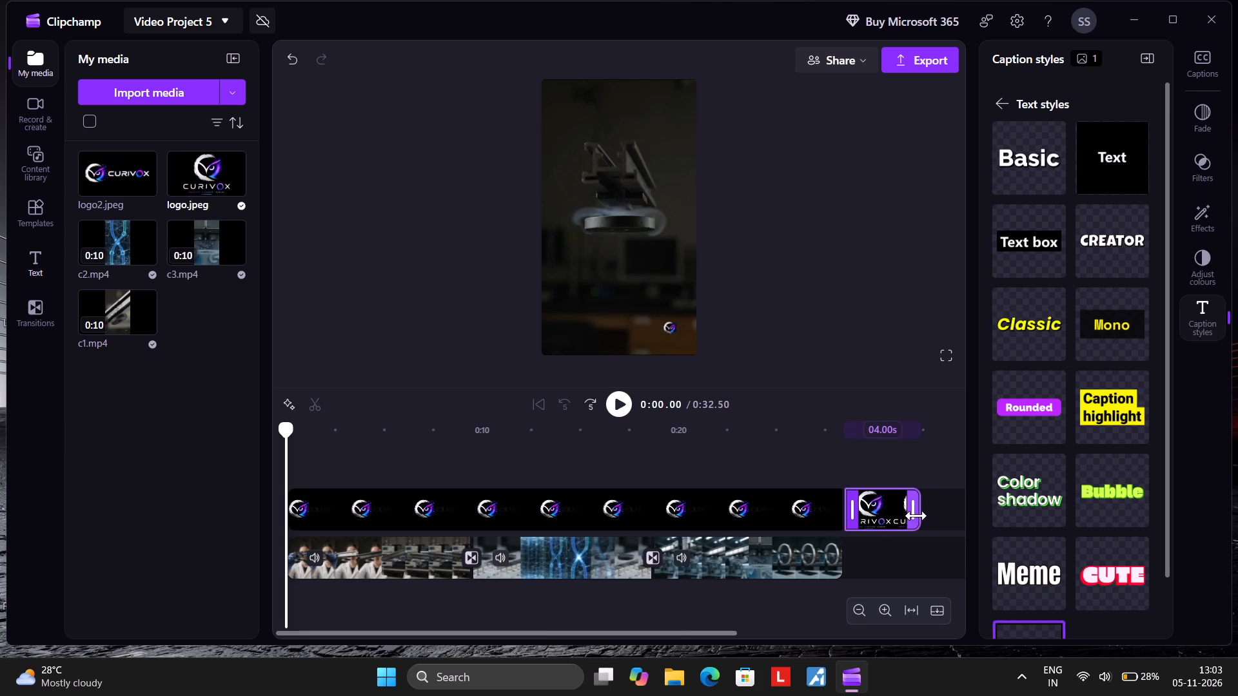
{"action": "left_click_drag", "start_coordinate": [916, 516], "coordinate": [894, 519]}
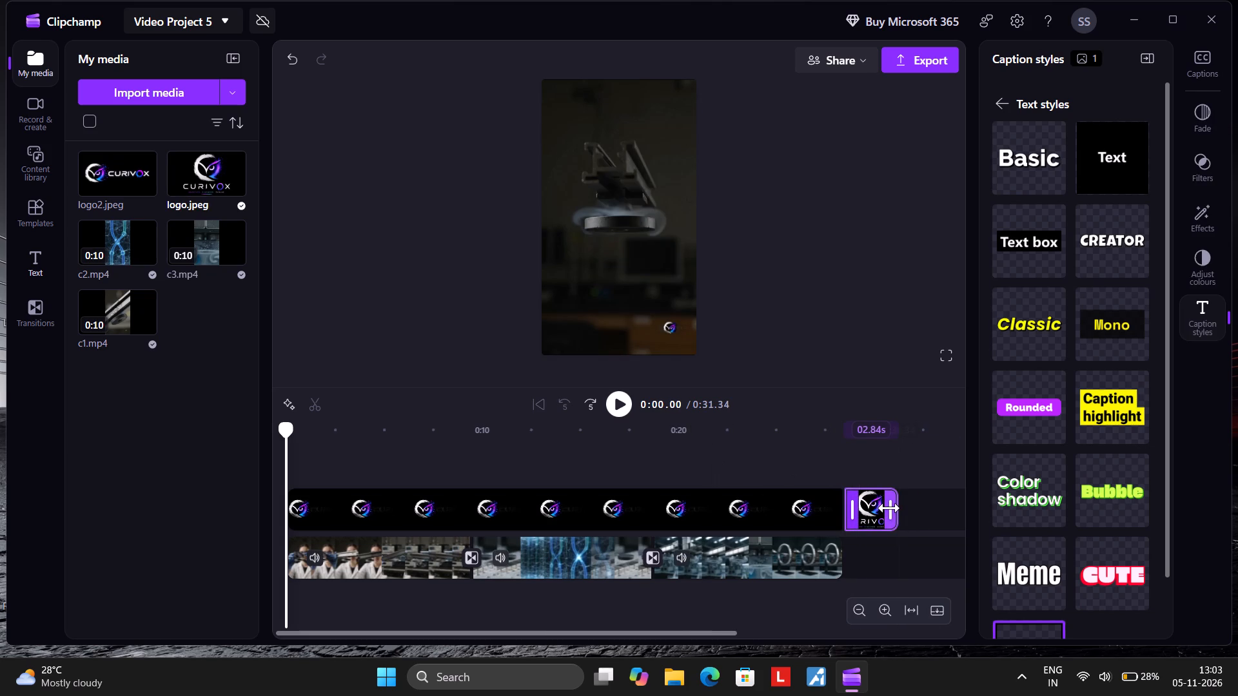
{"action": "left_click_drag", "start_coordinate": [889, 508], "coordinate": [887, 509]}
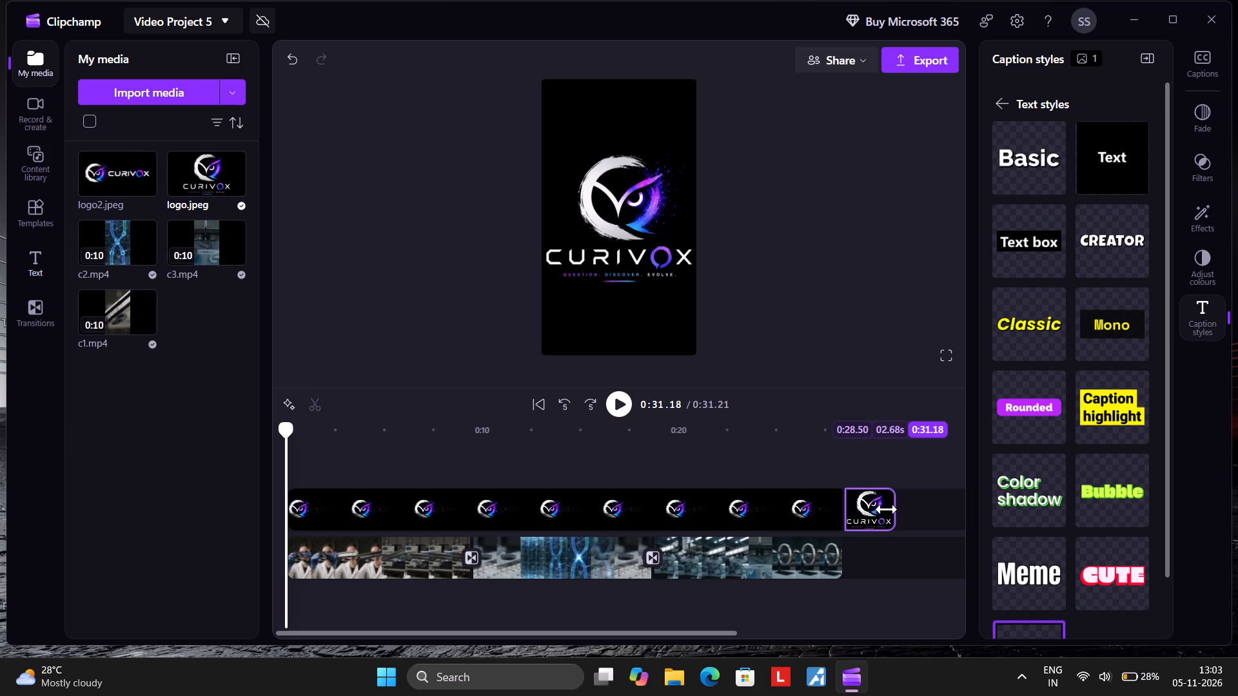
{"action": "left_click_drag", "start_coordinate": [887, 509], "coordinate": [881, 509]}
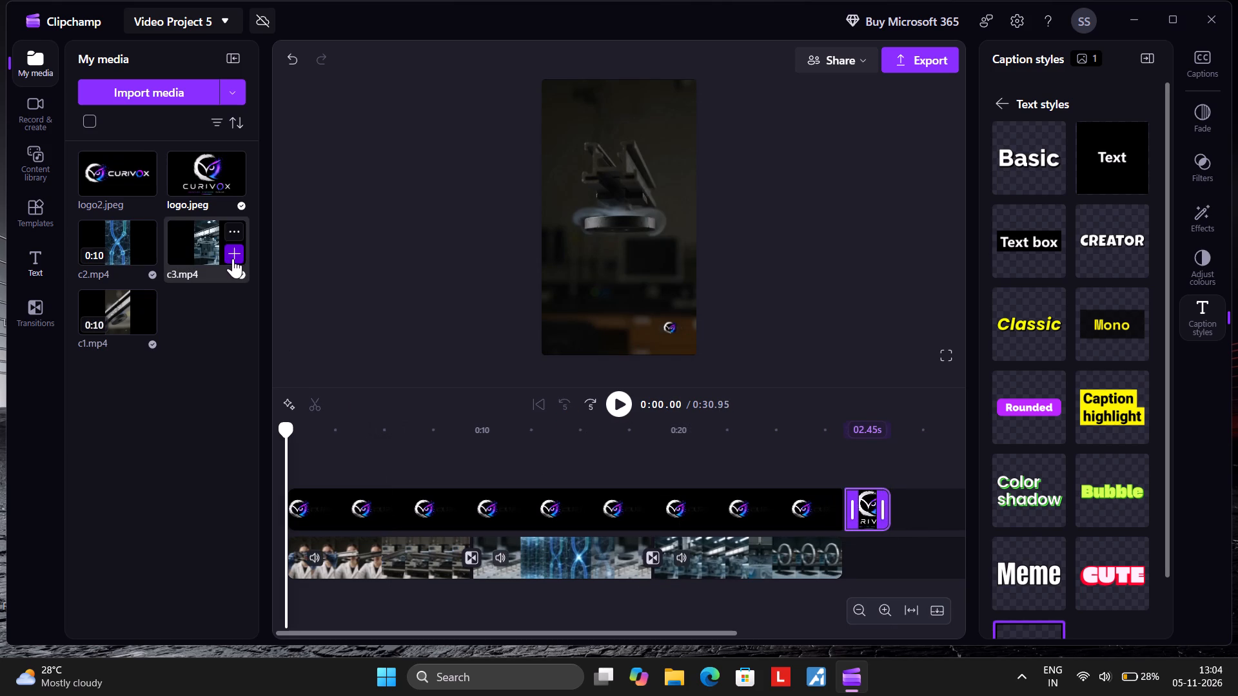
Add a Glitch title on a new track above the closing logo.jpeg clip.
{"action": "left_click", "coordinate": [45, 260]}
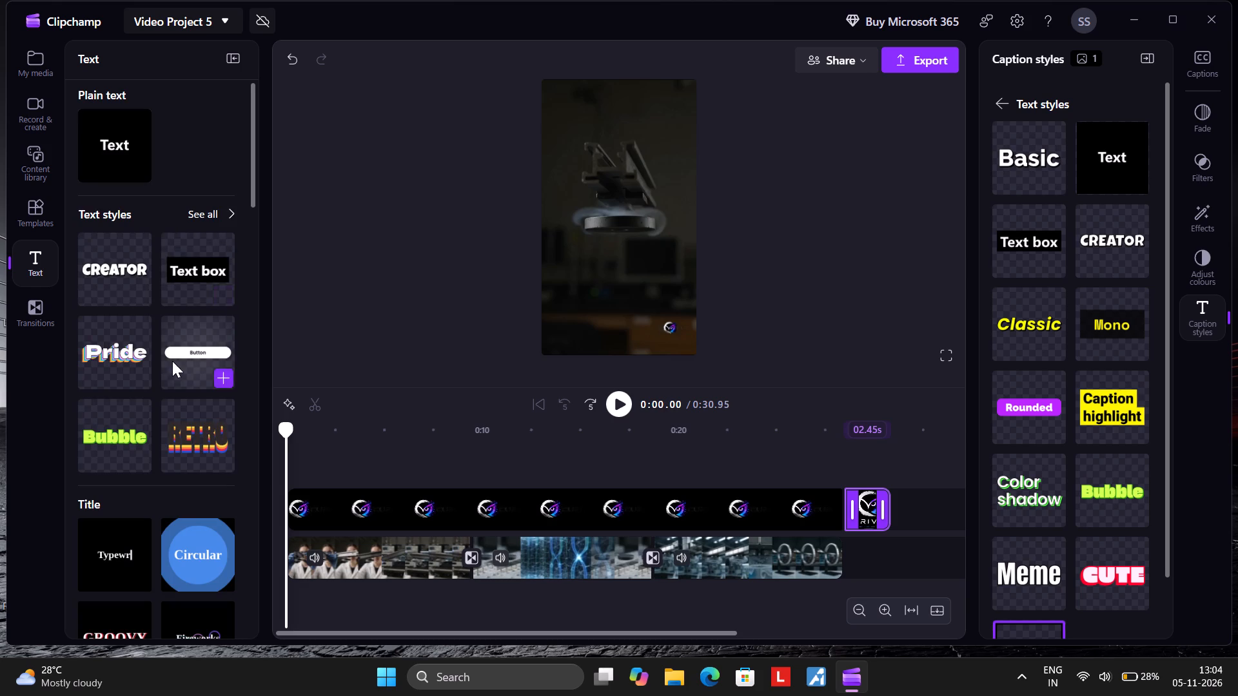
{"action": "scroll", "coordinate": [172, 361], "scroll_direction": "down", "scroll_amount": 2}
{"action": "scroll", "coordinate": [175, 371], "scroll_direction": "up", "scroll_amount": 1}
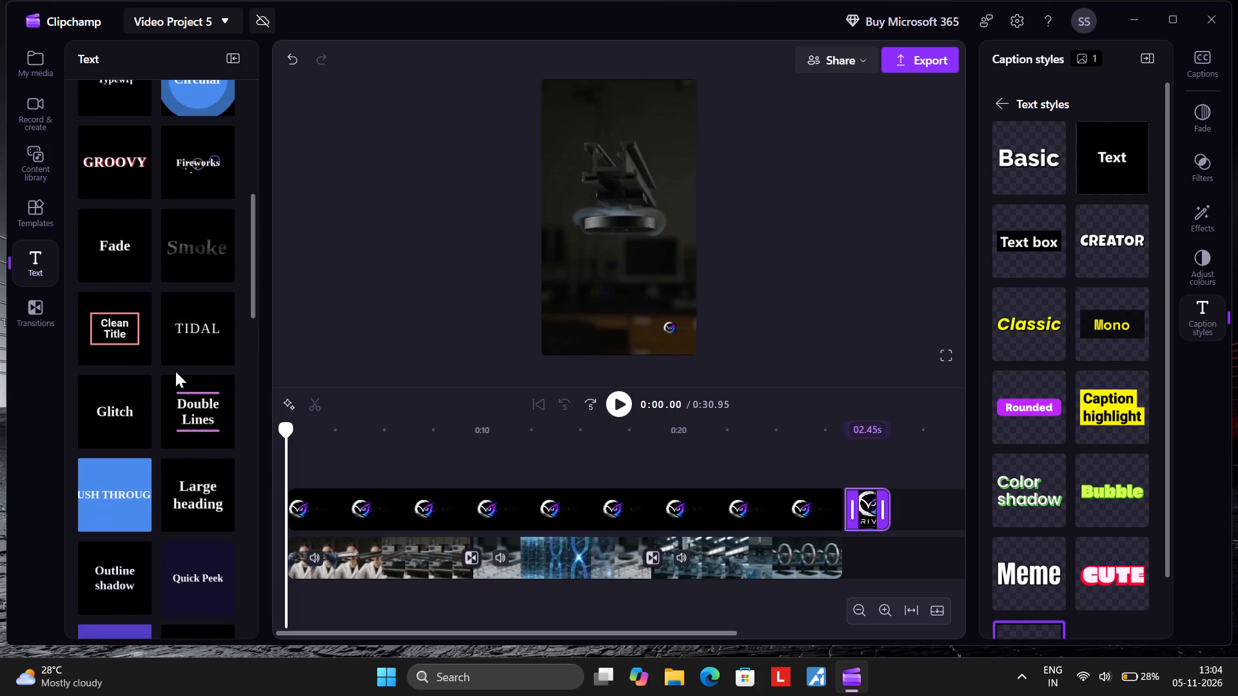
{"action": "left_click_drag", "start_coordinate": [131, 403], "coordinate": [919, 476]}
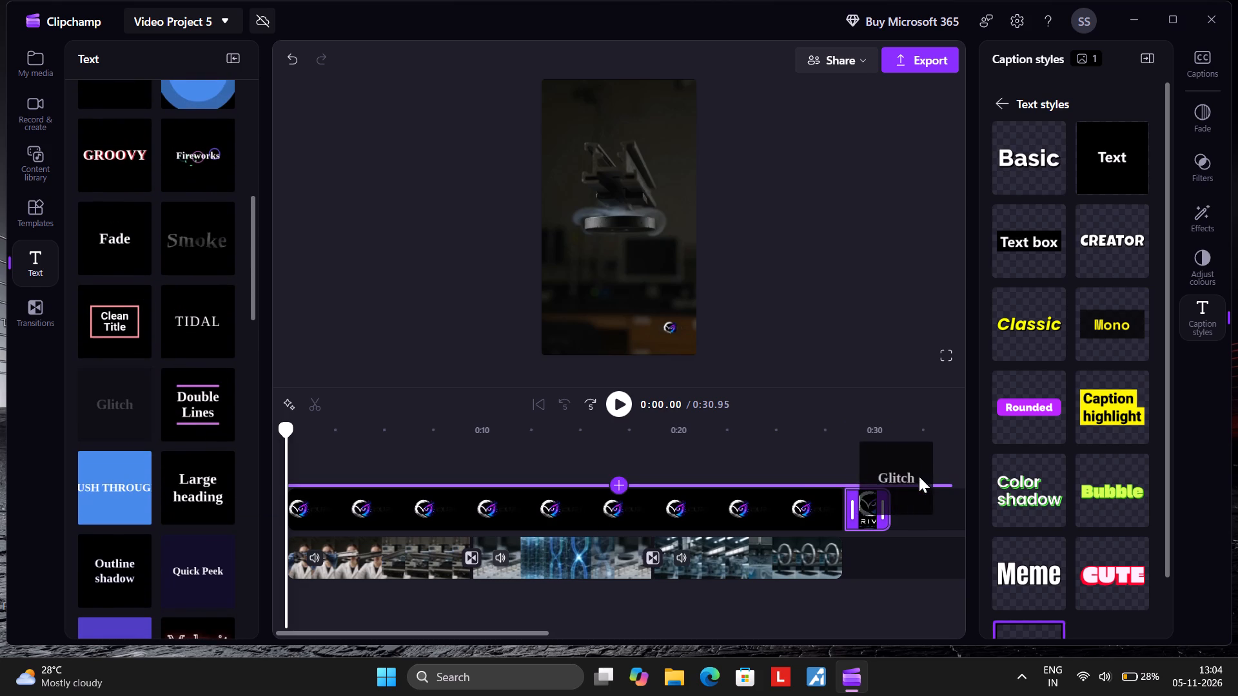
{"action": "left_click_drag", "start_coordinate": [919, 476], "coordinate": [878, 468]}
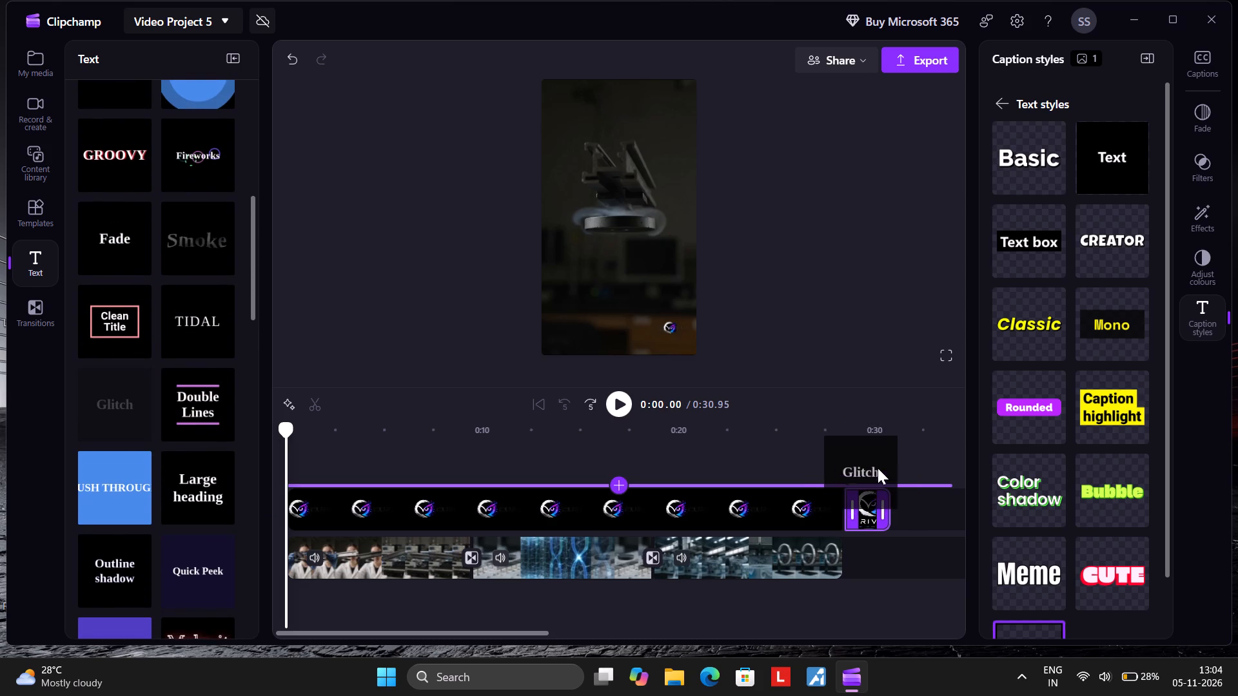
{"action": "left_click_drag", "start_coordinate": [878, 468], "coordinate": [887, 462]}
Trim both ends of the Glitch title to match the closing logo clip, from 28.50 to about 30.95 seconds.
{"action": "left_click_drag", "start_coordinate": [844, 484], "coordinate": [845, 487]}
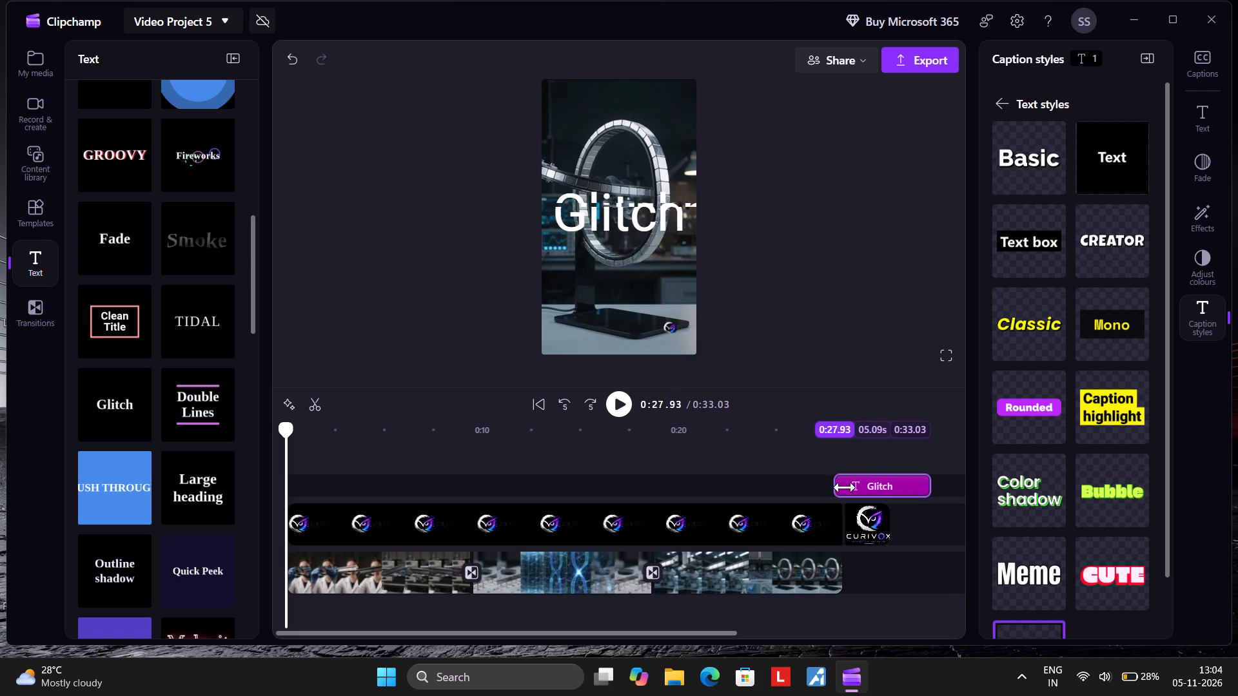
{"action": "left_click_drag", "start_coordinate": [845, 487], "coordinate": [858, 487]}
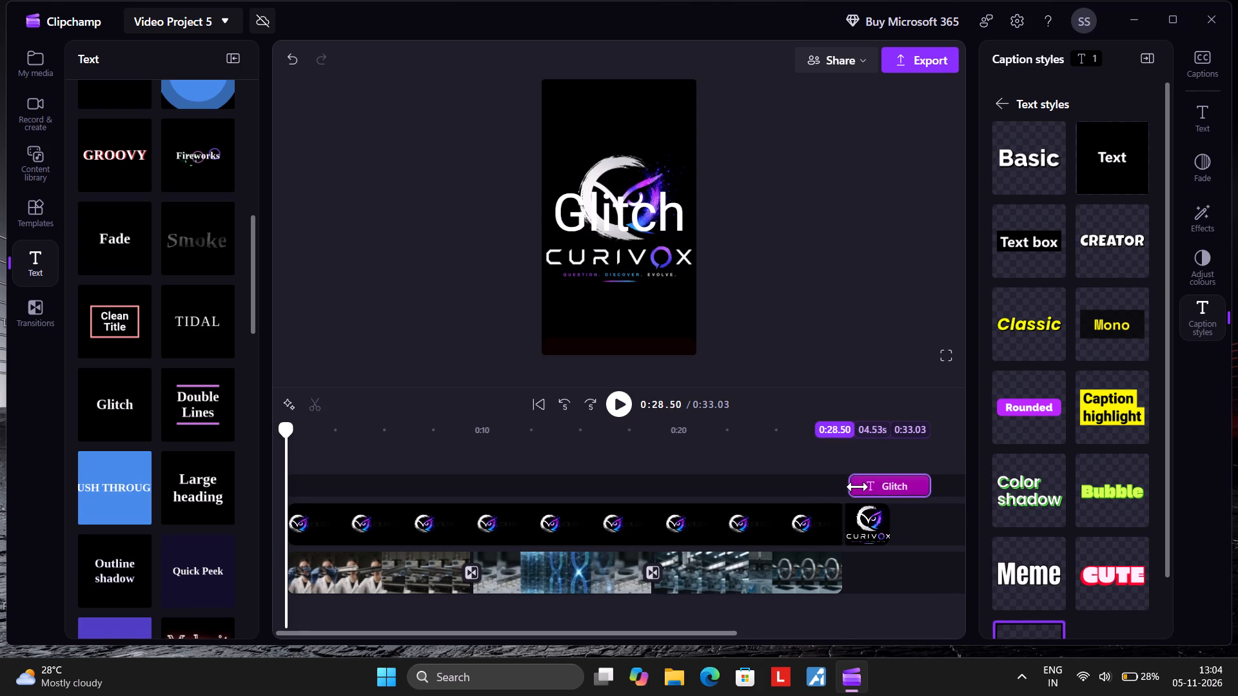
{"action": "left_click_drag", "start_coordinate": [858, 487], "coordinate": [854, 487]}
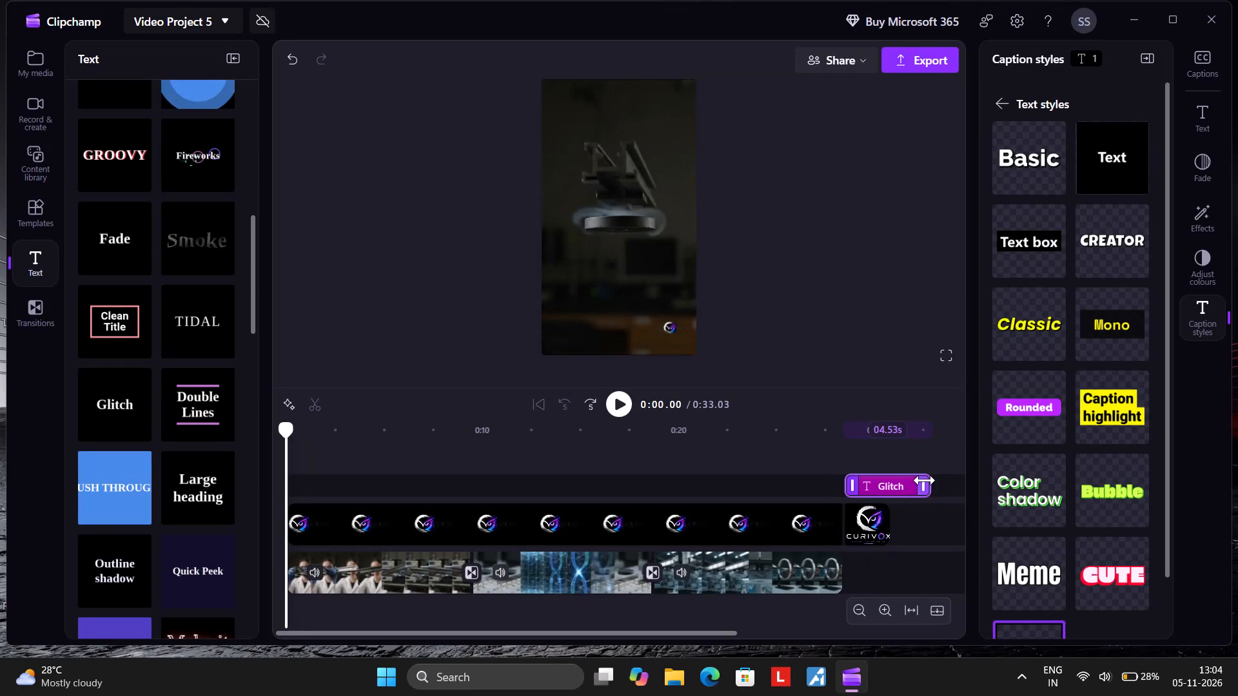
{"action": "left_click_drag", "start_coordinate": [925, 480], "coordinate": [891, 484]}
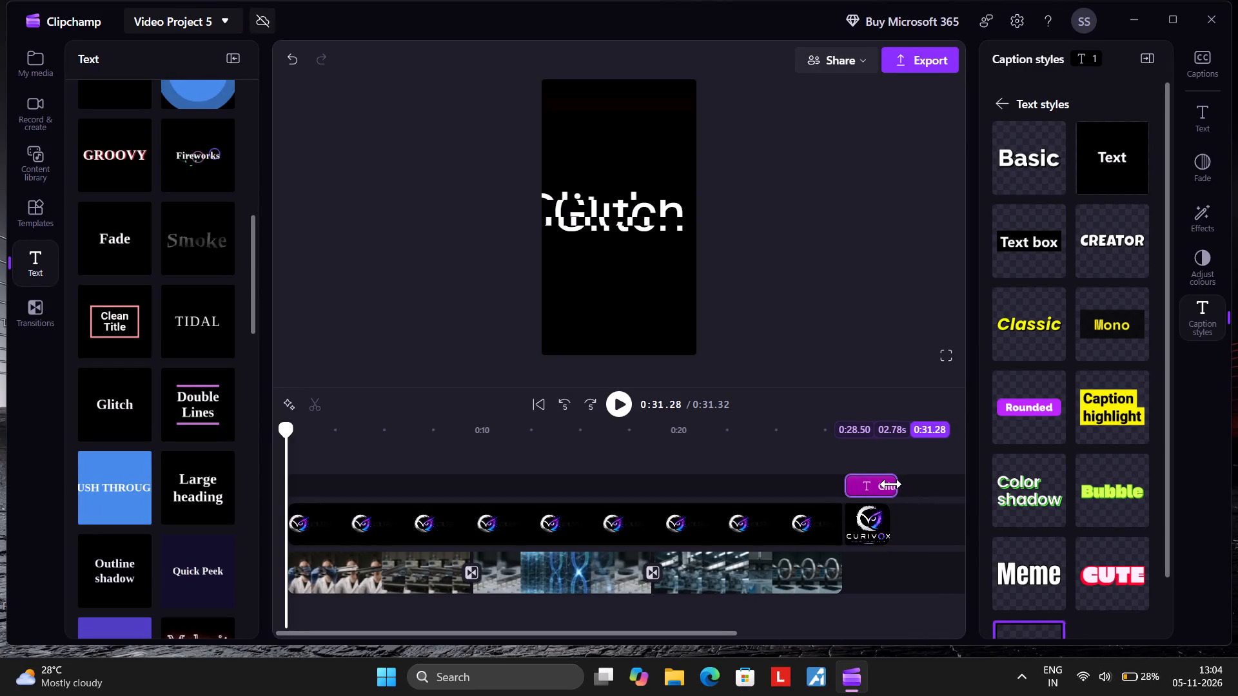
{"action": "left_click_drag", "start_coordinate": [891, 484], "coordinate": [884, 488]}
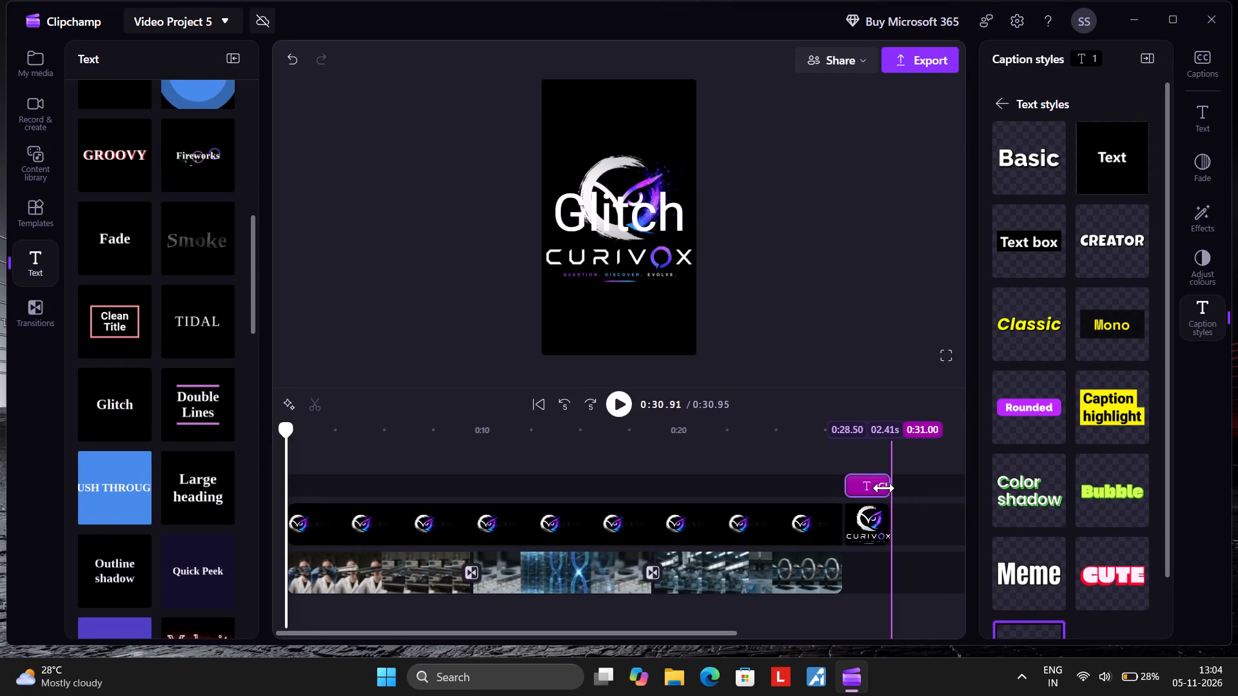
Replace the Glitch title's text with "Subscribe For More".
{"action": "left_click", "coordinate": [864, 461]}
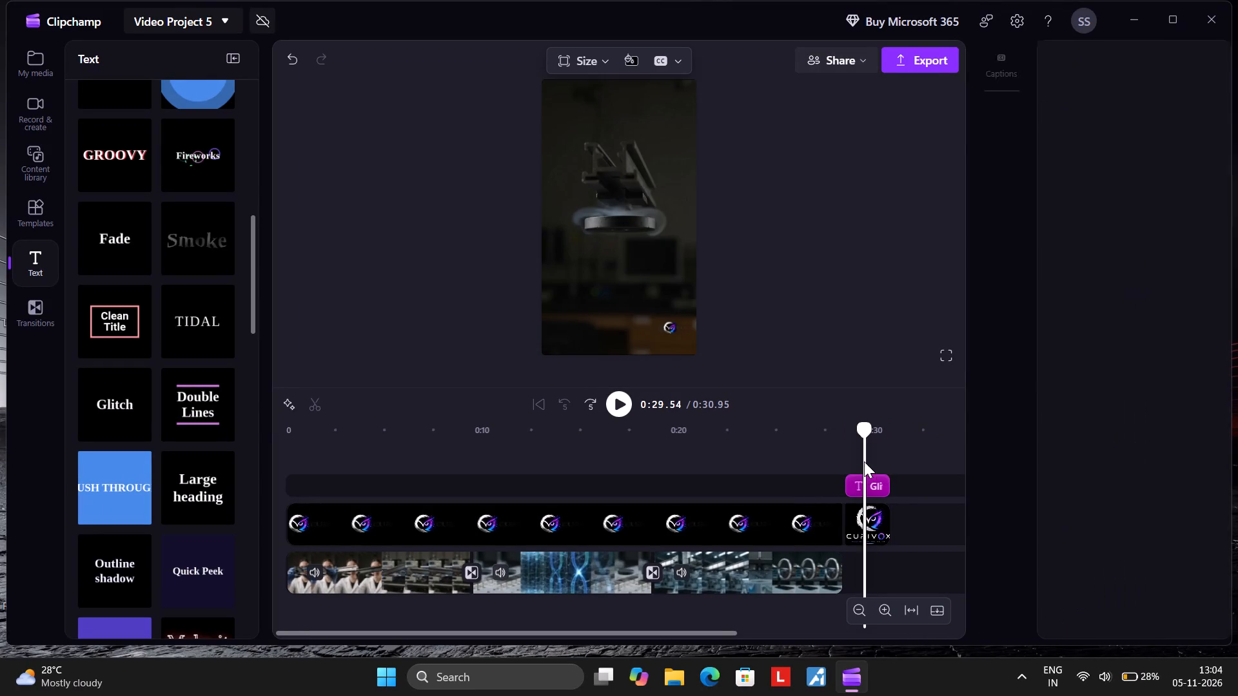
{"action": "double_click", "coordinate": [627, 214]}
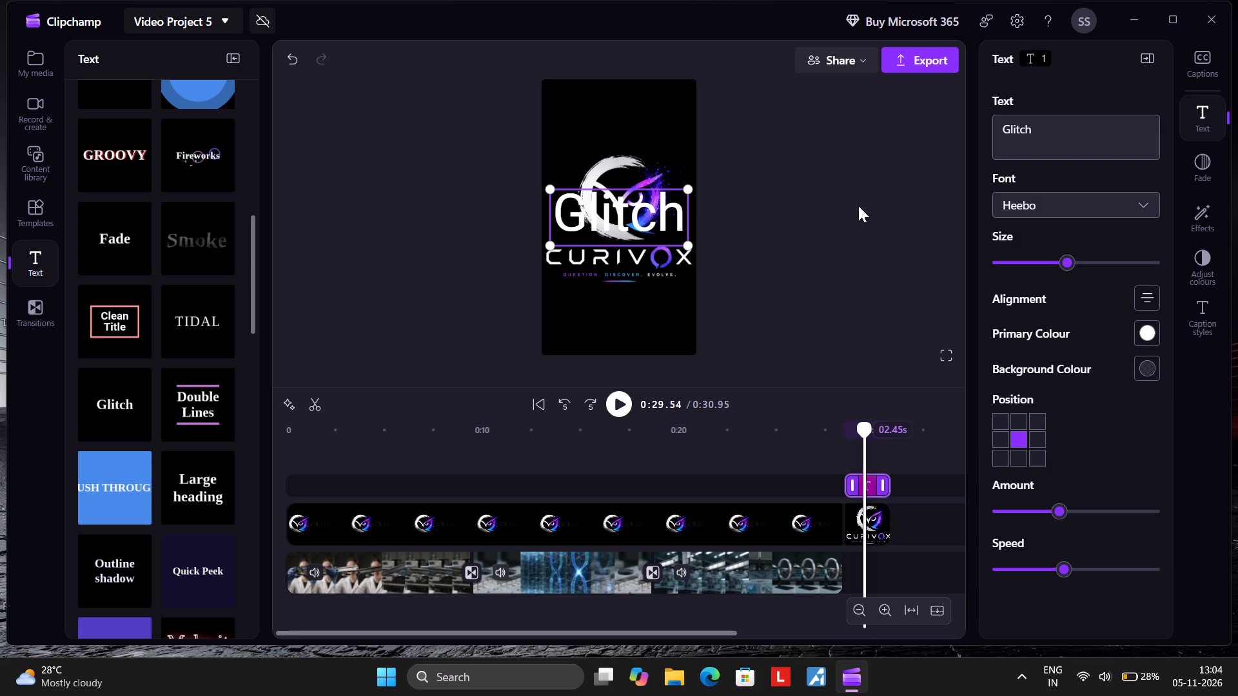
{"action": "left_click", "coordinate": [1048, 139]}
{"action": "key", "text": "BackSpace"}
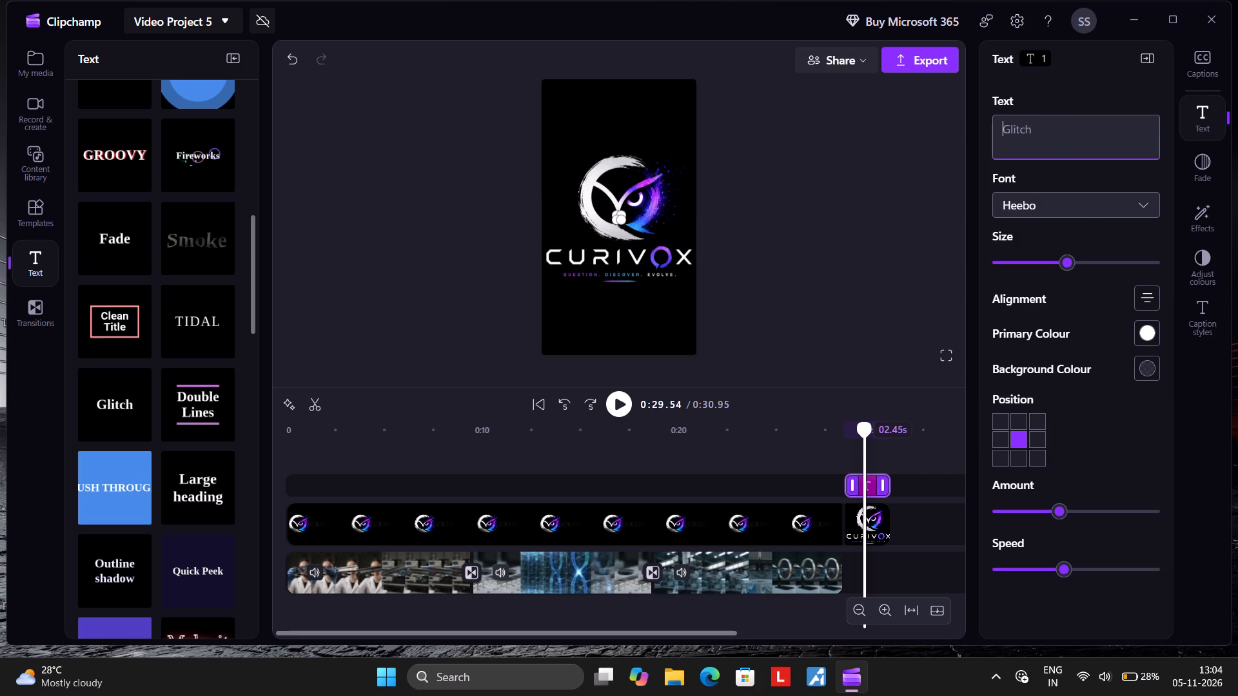
{"action": "type", "text": "ubscr"}
{"action": "type", "text": "ib"}
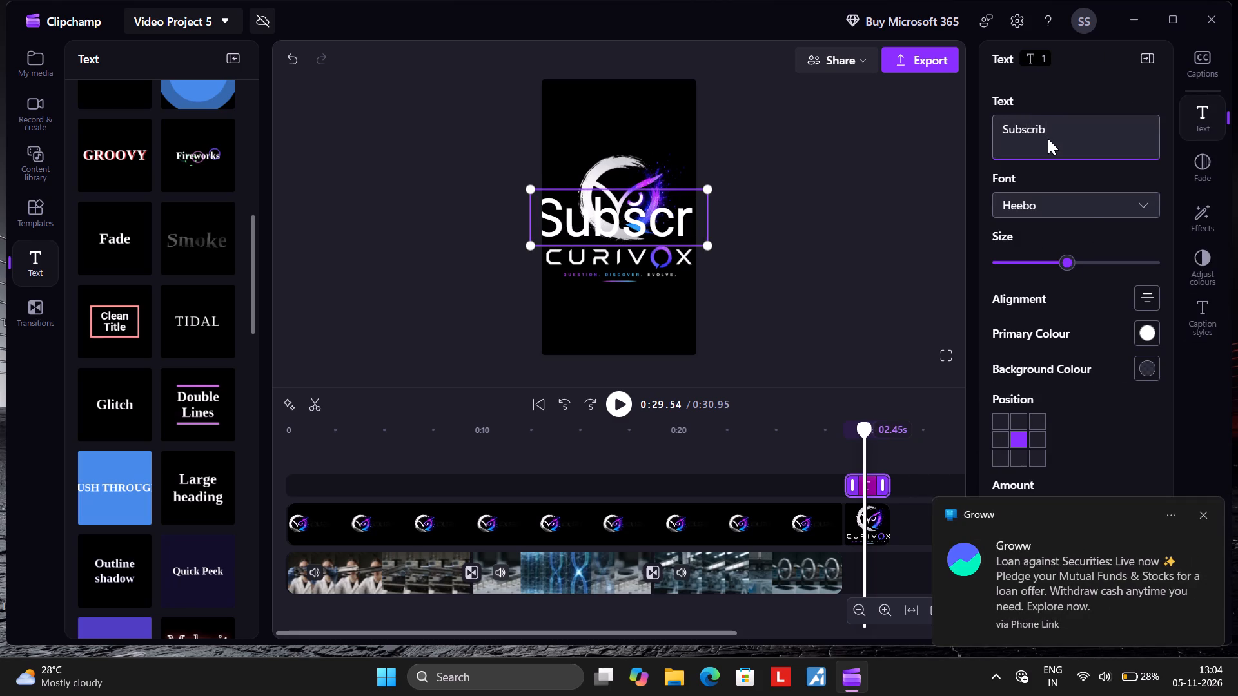
{"action": "type", "text": "e"}
{"action": "key", "text": "space"}
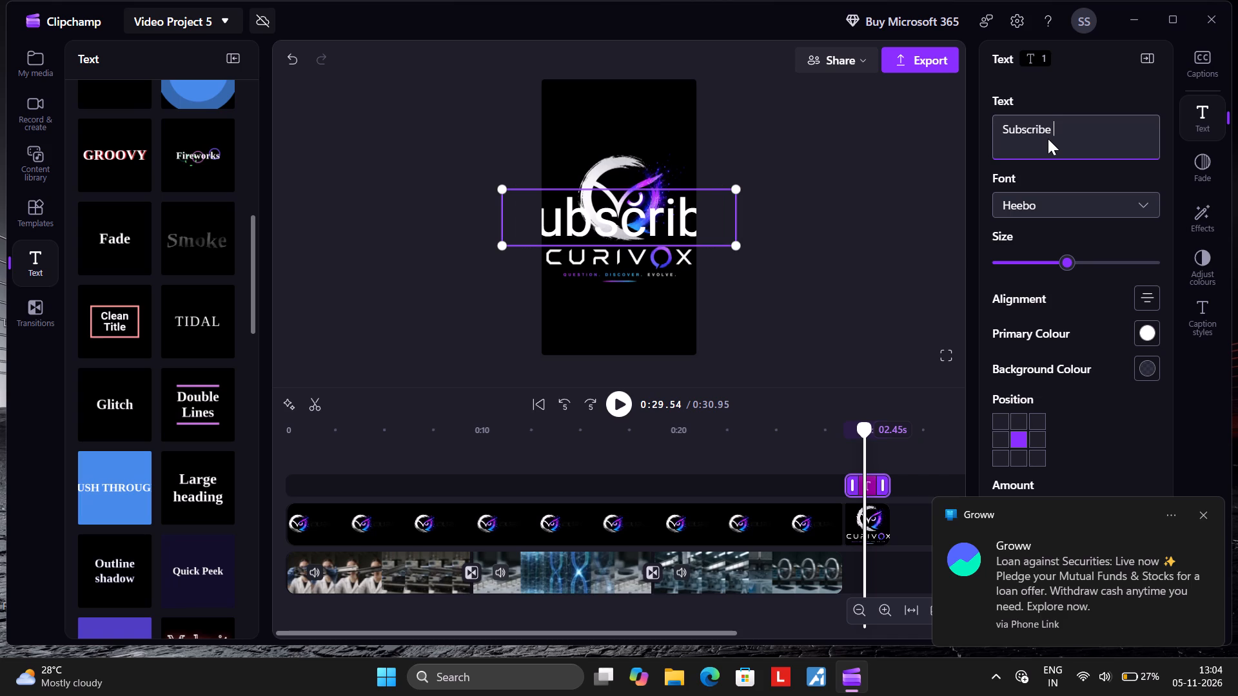
{"action": "type", "text": "or"}
{"action": "key", "text": "space"}
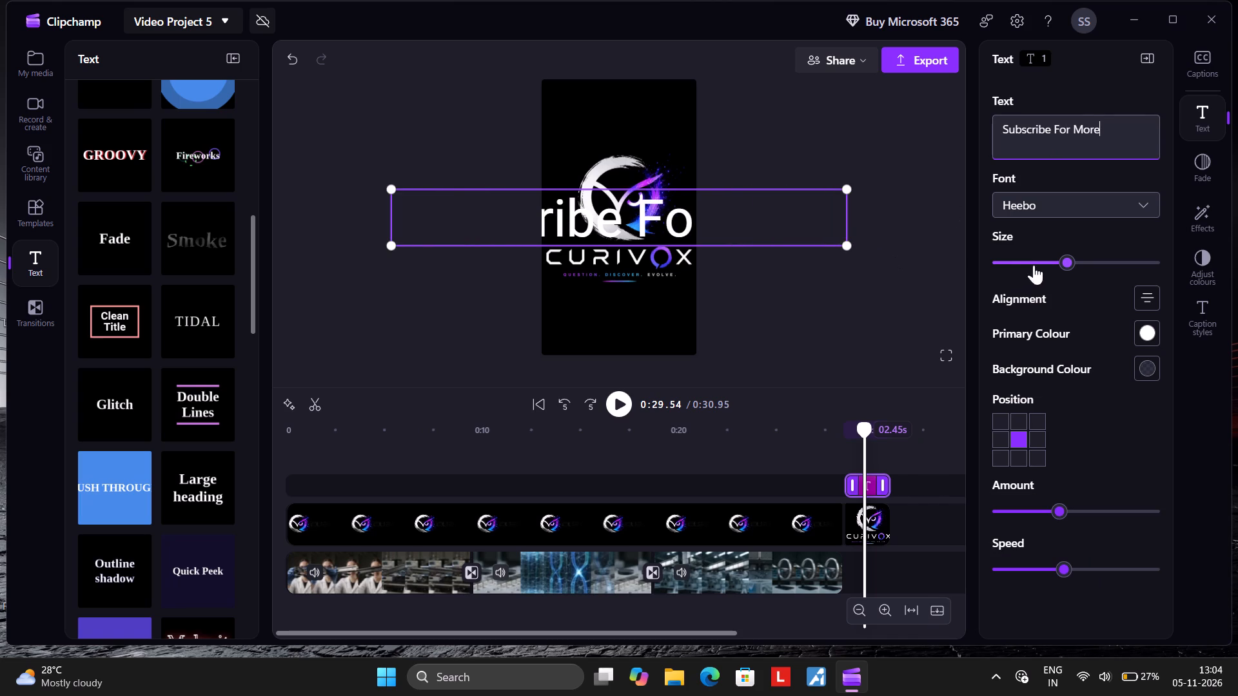
Colour the "Subscribe For More" title purple (#BC11F8) and reduce it to the smallest size.
{"action": "left_click", "coordinate": [1140, 322]}
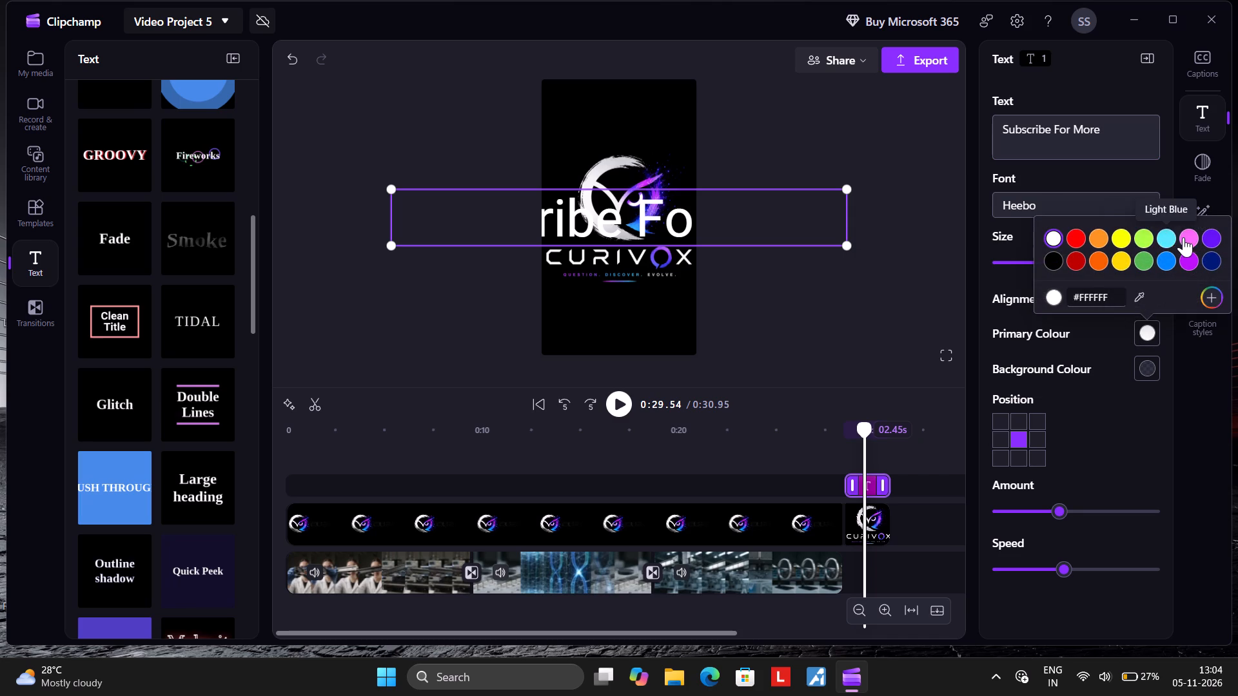
{"action": "left_click", "coordinate": [1188, 255]}
{"action": "left_click", "coordinate": [1015, 267]}
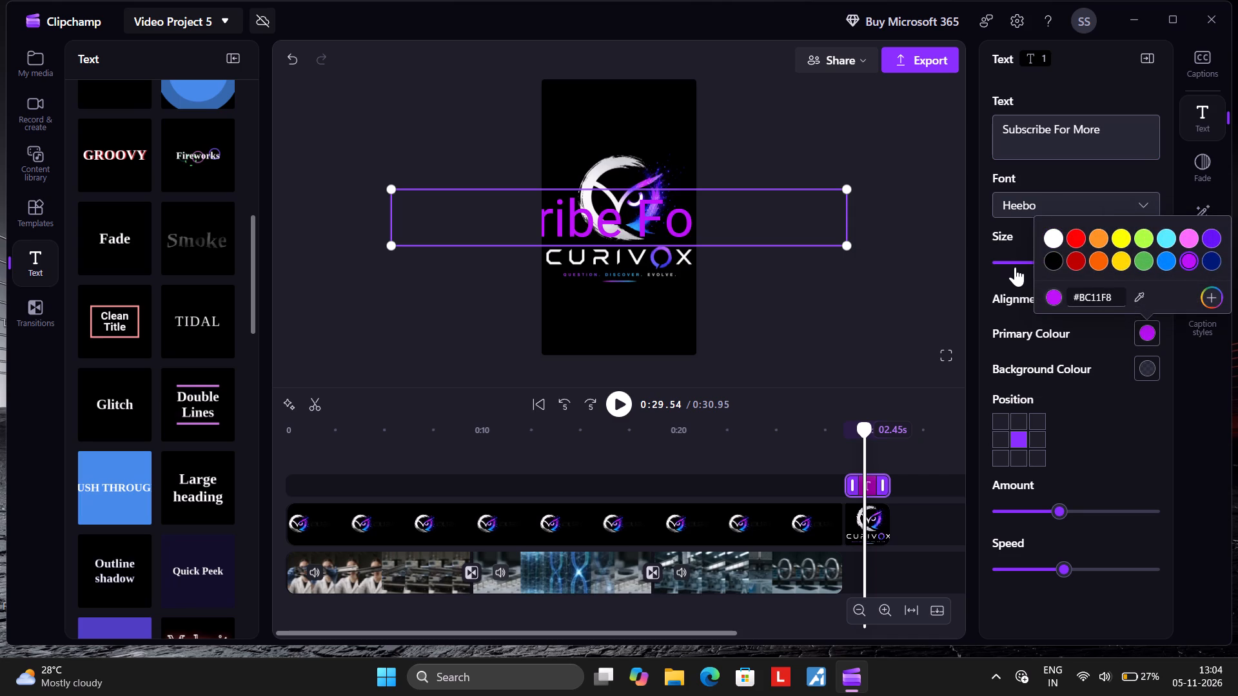
{"action": "key", "text": "Left"}
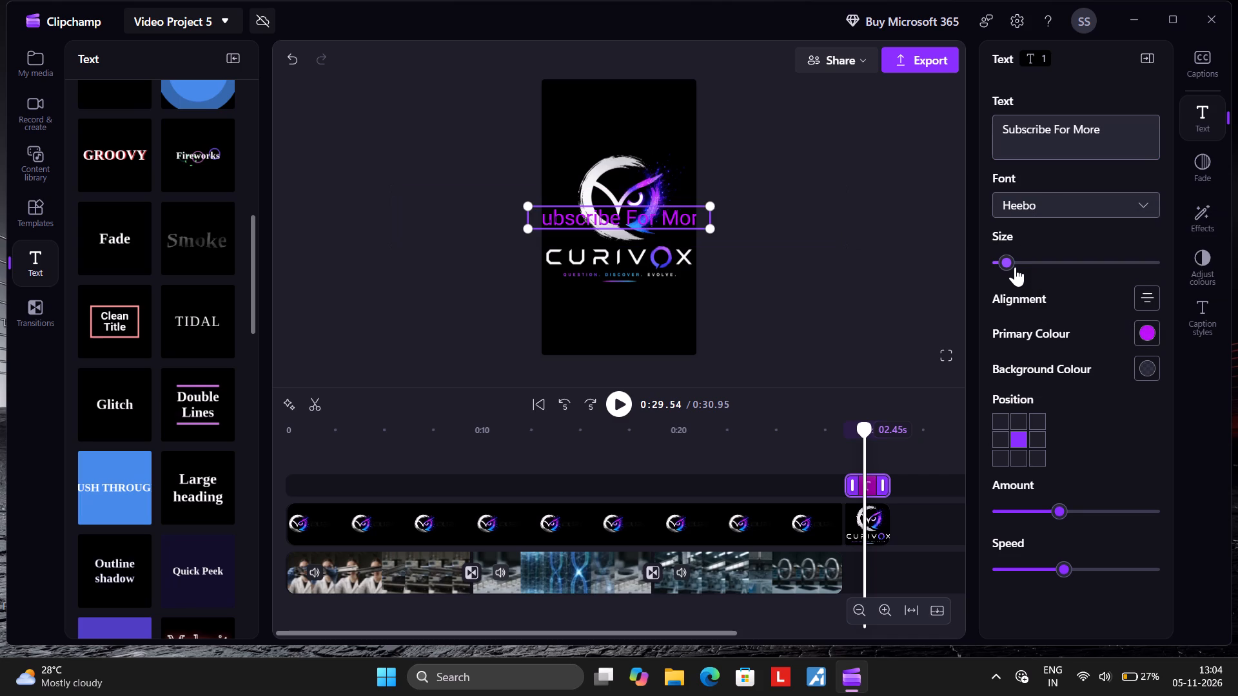
{"action": "key", "text": "Left"}
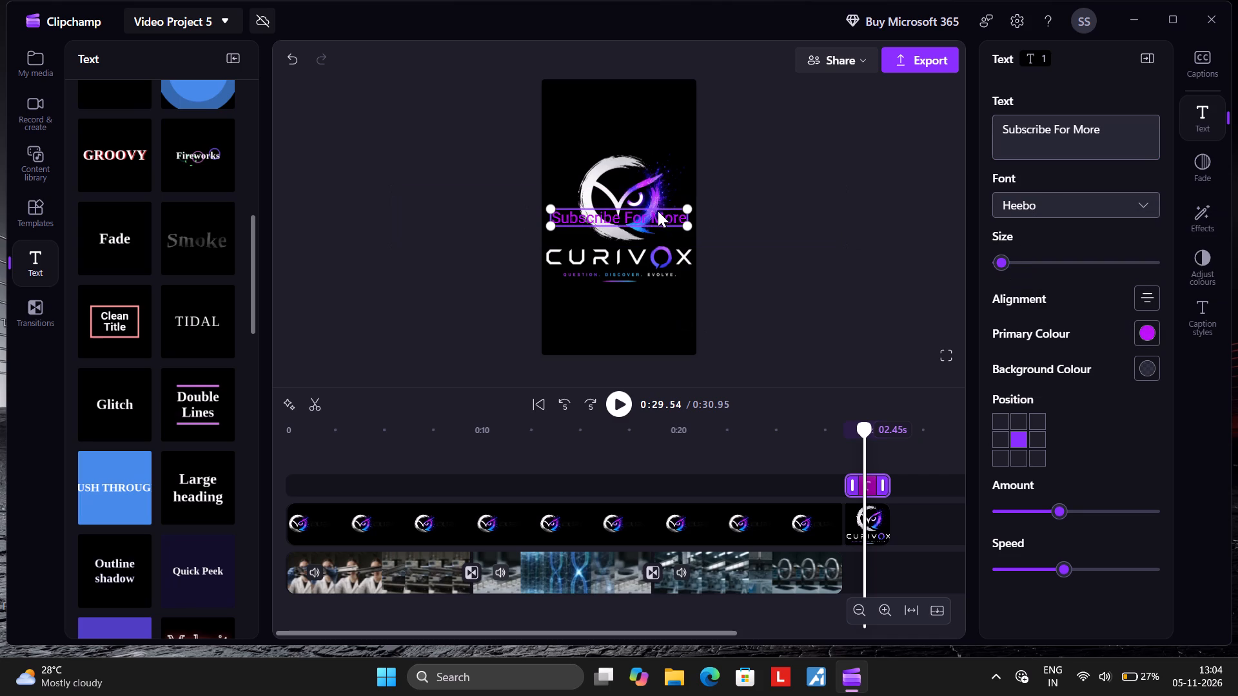
Move the "Subscribe For More" title to just above the Curivox logo, centred in the frame.
{"action": "left_click_drag", "start_coordinate": [655, 210], "coordinate": [653, 137]}
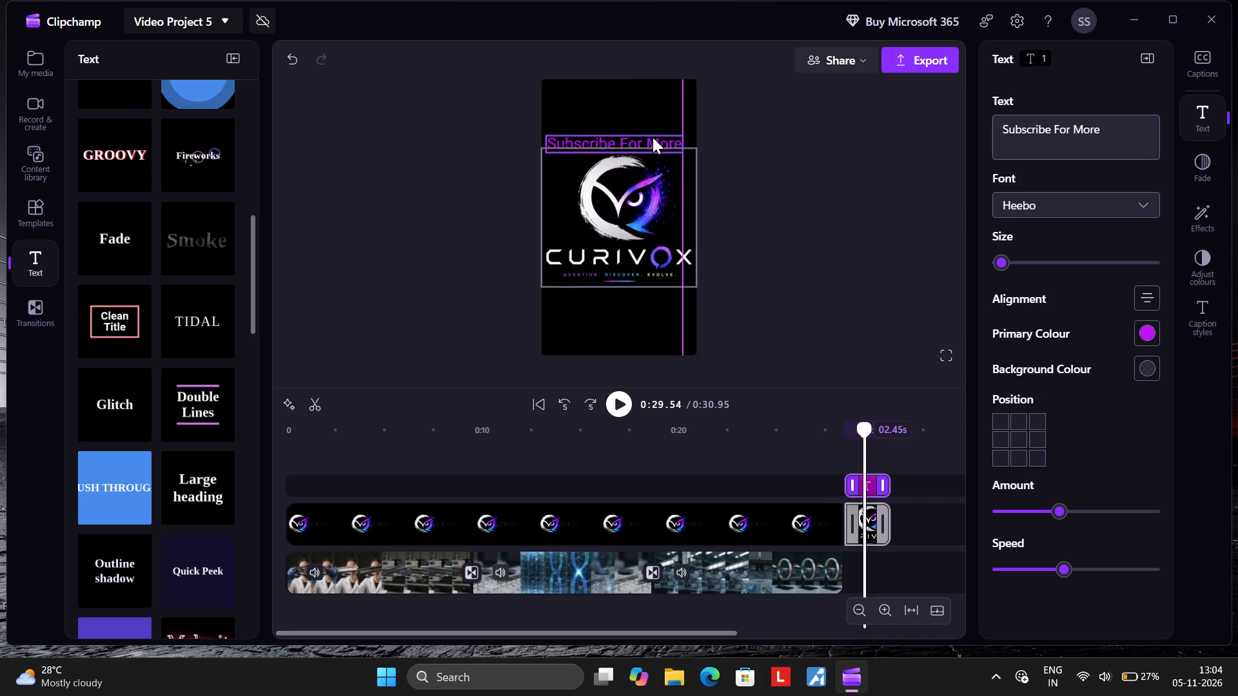
{"action": "left_click_drag", "start_coordinate": [653, 137], "coordinate": [654, 132]}
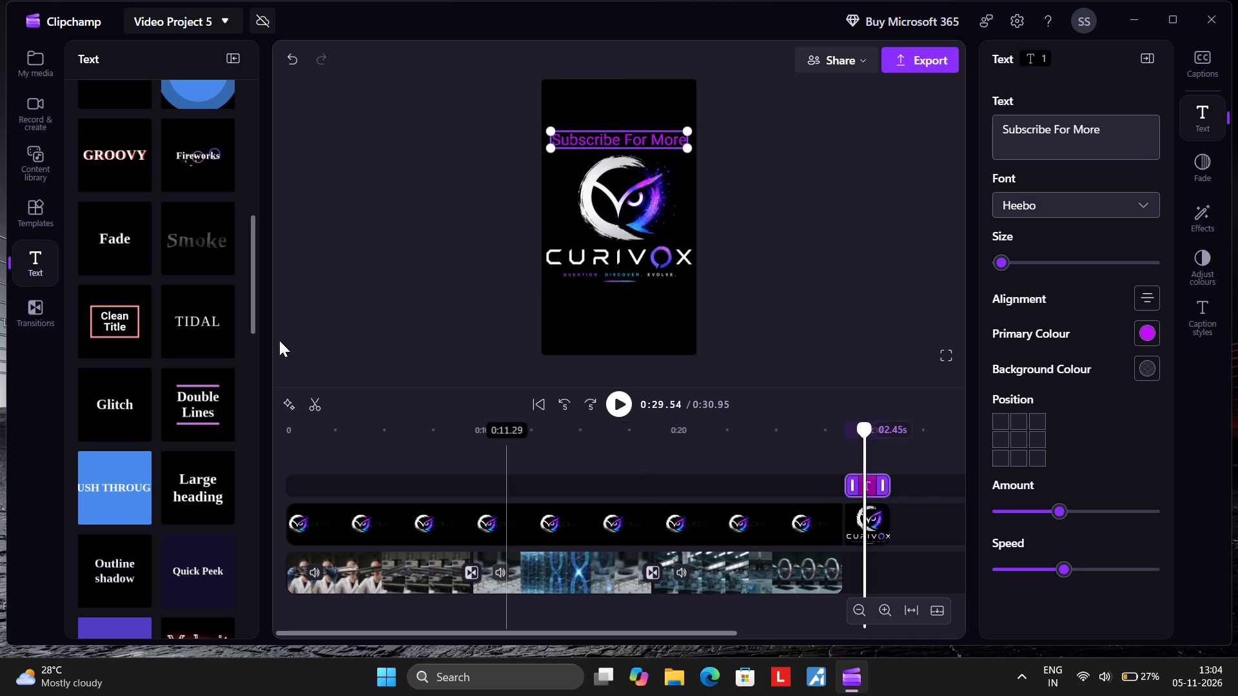
Add a Creator style text at the start of the title track and extend it to 28.50 seconds, where the closing title begins.
{"action": "scroll", "coordinate": [184, 249], "scroll_direction": "up", "scroll_amount": 9}
{"action": "left_click_drag", "start_coordinate": [106, 255], "coordinate": [279, 469]}
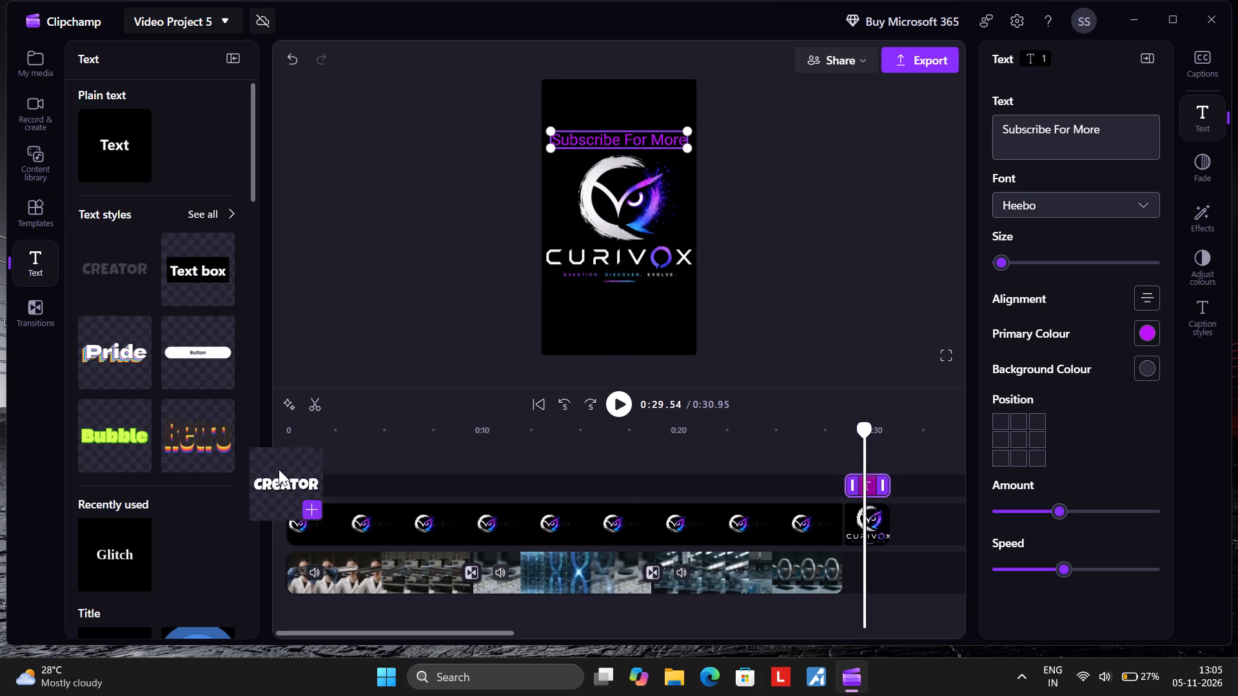
{"action": "left_click_drag", "start_coordinate": [279, 469], "coordinate": [295, 480]}
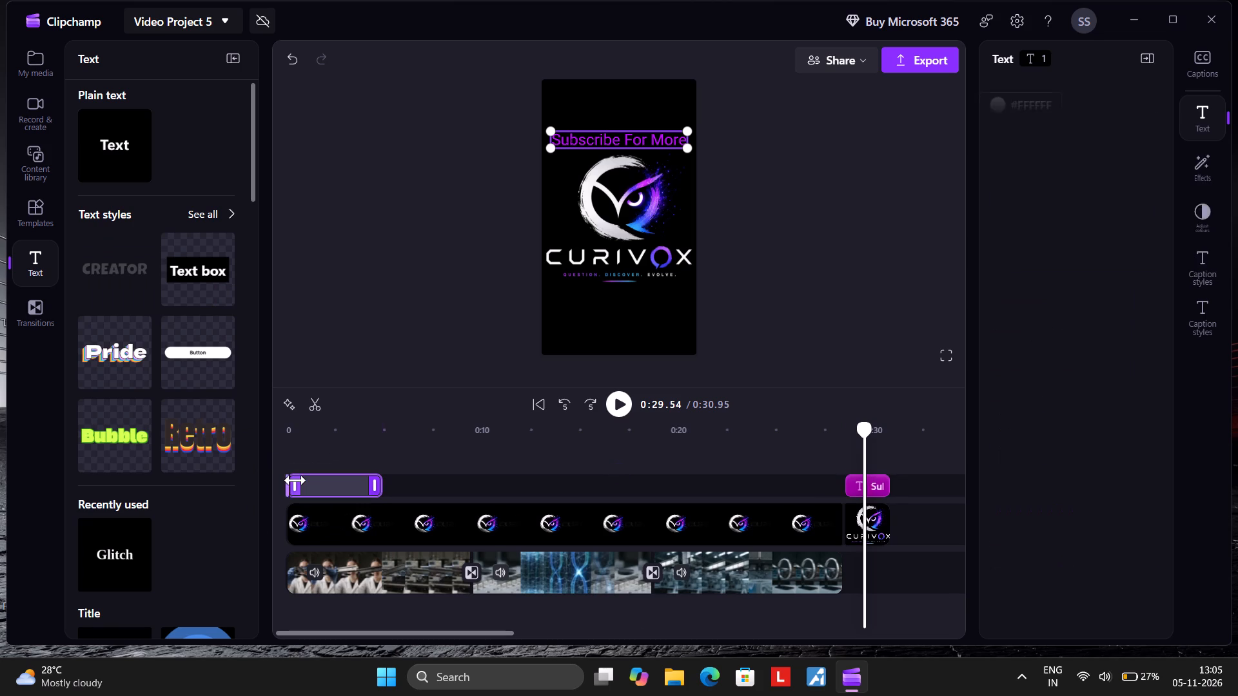
{"action": "left_click_drag", "start_coordinate": [292, 480], "coordinate": [266, 482]}
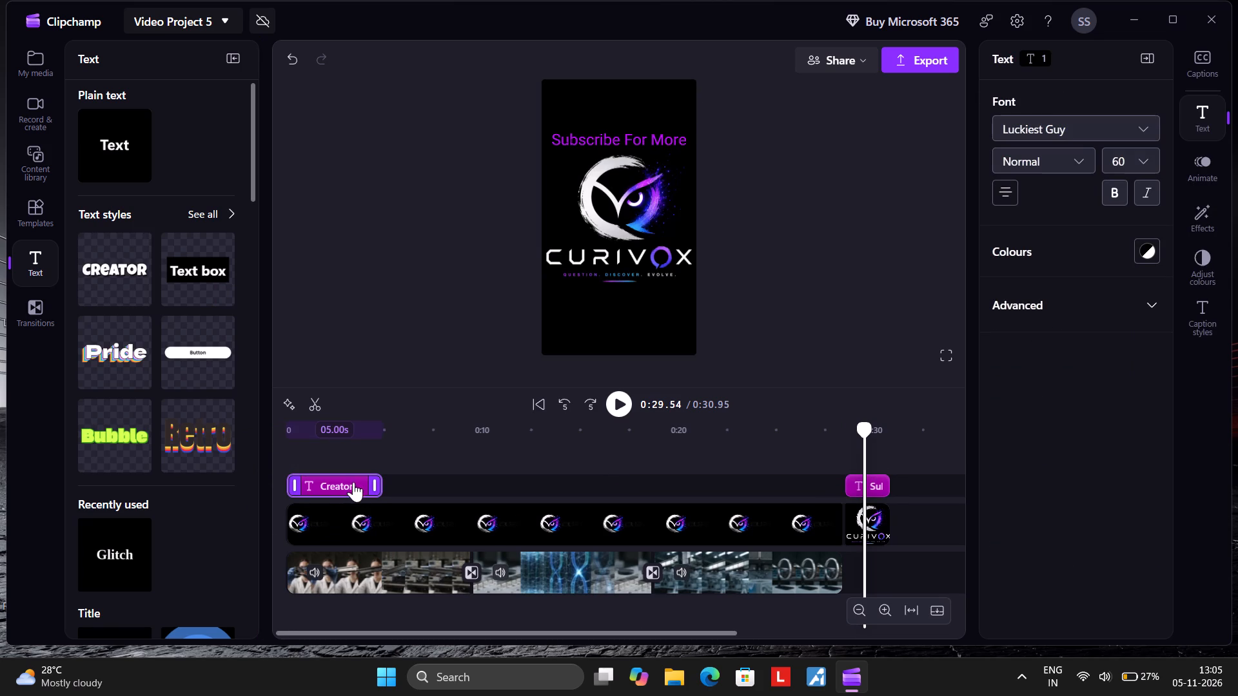
{"action": "left_click_drag", "start_coordinate": [373, 479], "coordinate": [620, 488]}
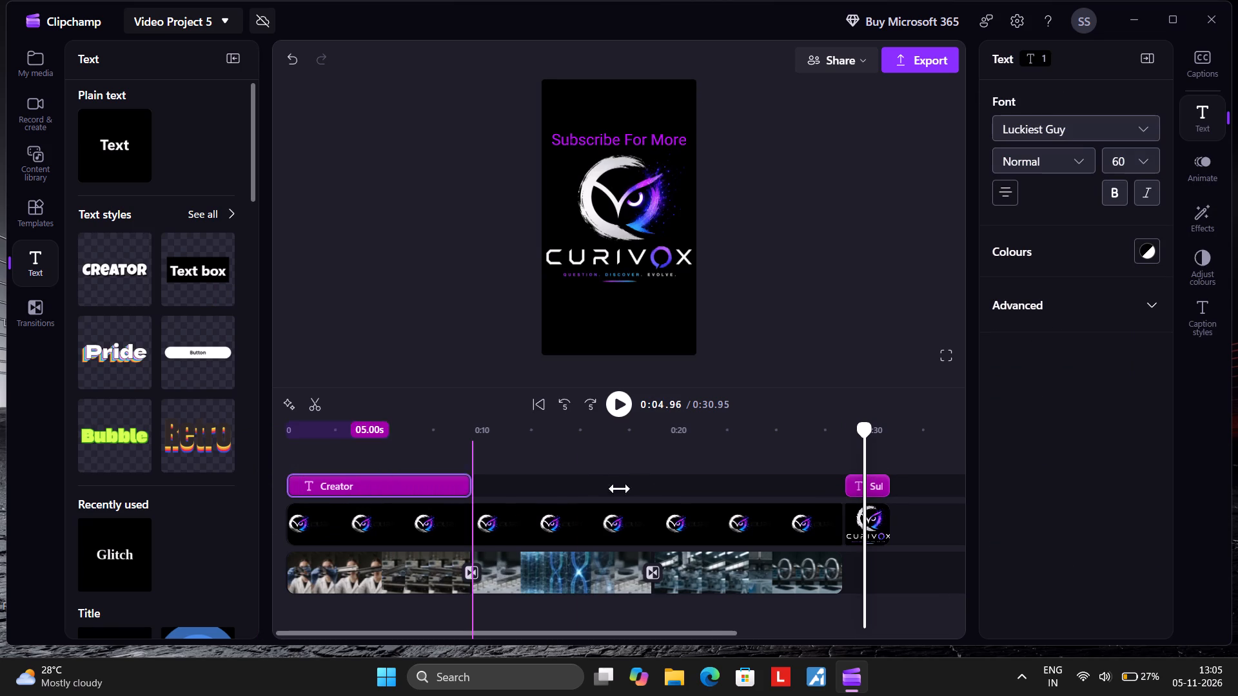
{"action": "left_click_drag", "start_coordinate": [620, 488], "coordinate": [830, 492]}
Replace the Creator overlay's text with "THIS MATERIAL CAN FLOAT UPSIDE DOWN".
{"action": "left_click", "coordinate": [783, 449]}
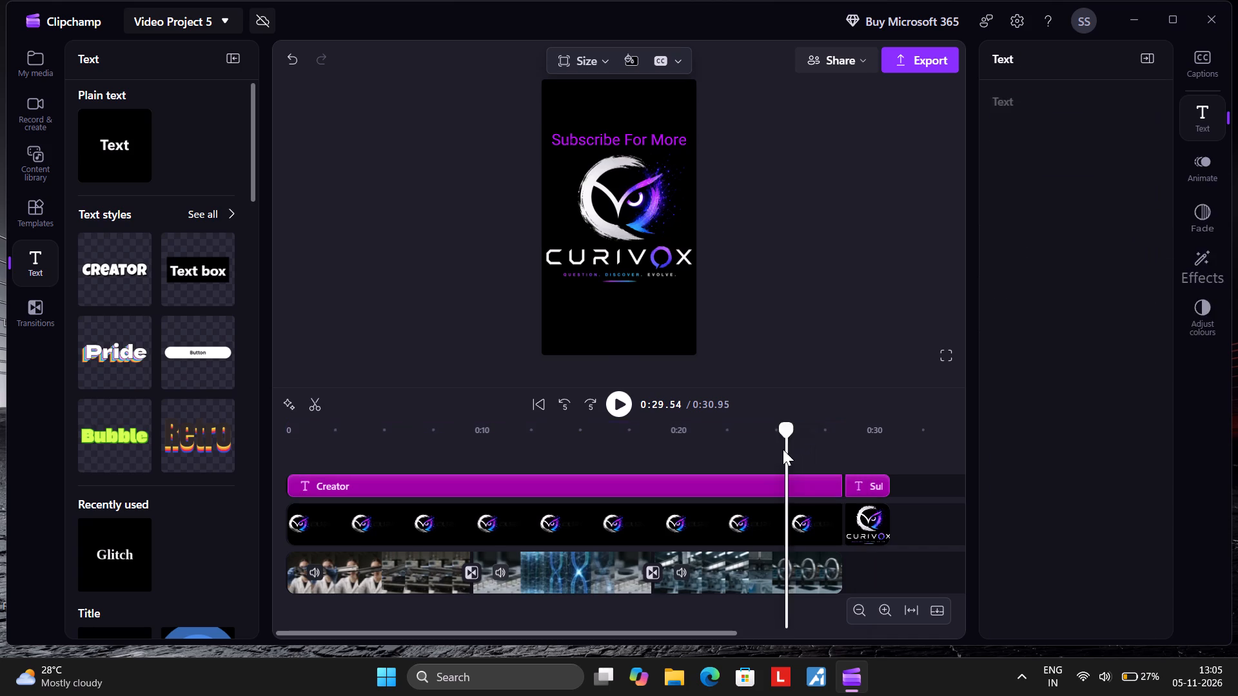
{"action": "double_click", "coordinate": [615, 203]}
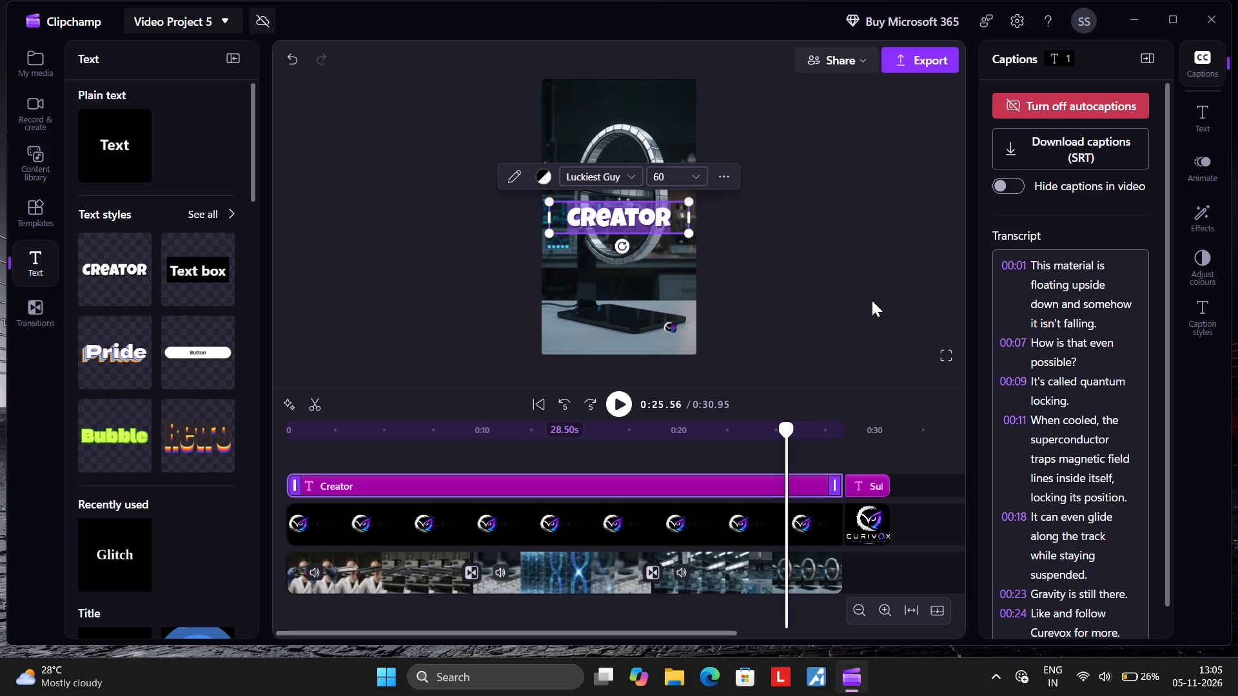
{"action": "key", "text": "Tab"}
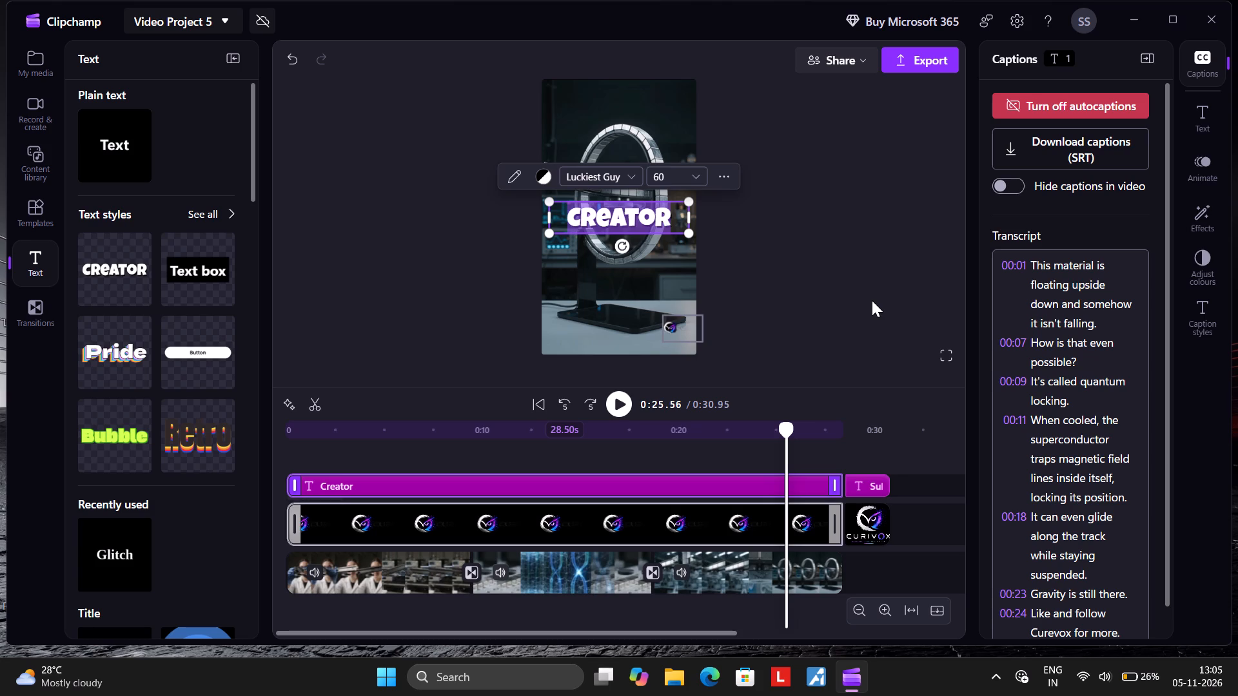
{"action": "key", "text": "BackSpace"}
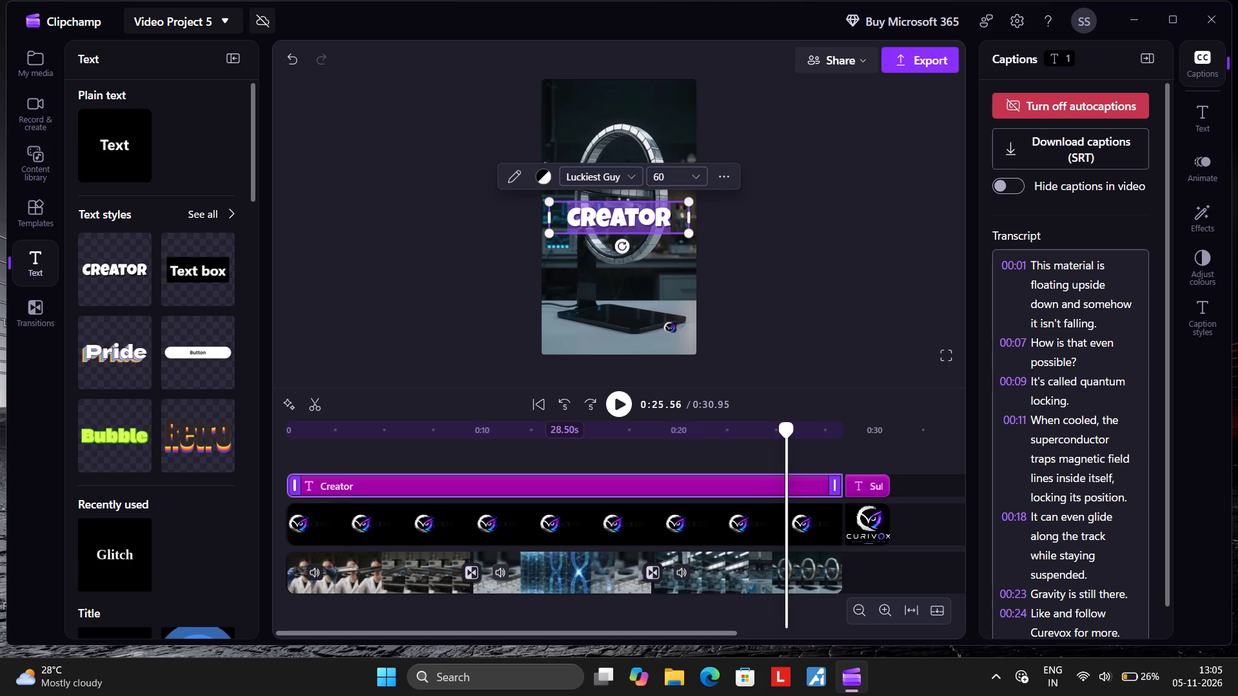
{"action": "left_click", "coordinate": [647, 209]}
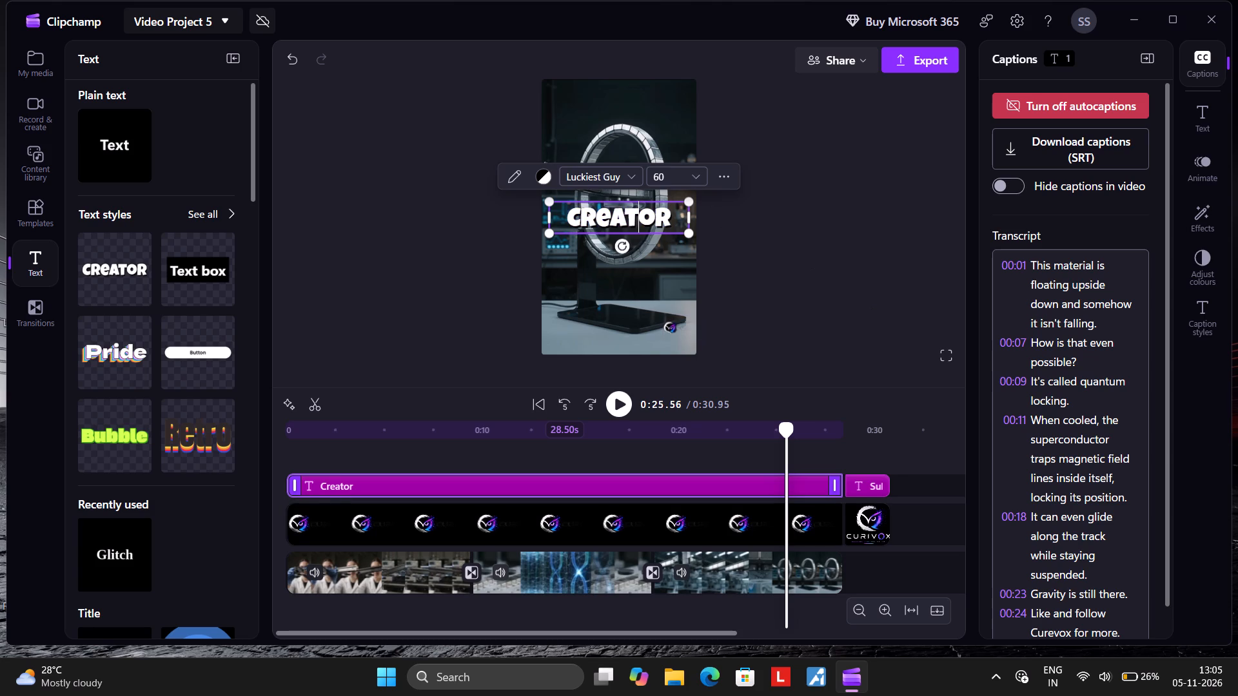
{"action": "key", "text": "Right"}
{"action": "key", "text": "Right"}
{"action": "key", "text": "BackSpace"}
{"action": "key", "text": "BackSpace"}
{"action": "key", "text": "BackSpace"}
{"action": "key", "text": "BackSpace"}
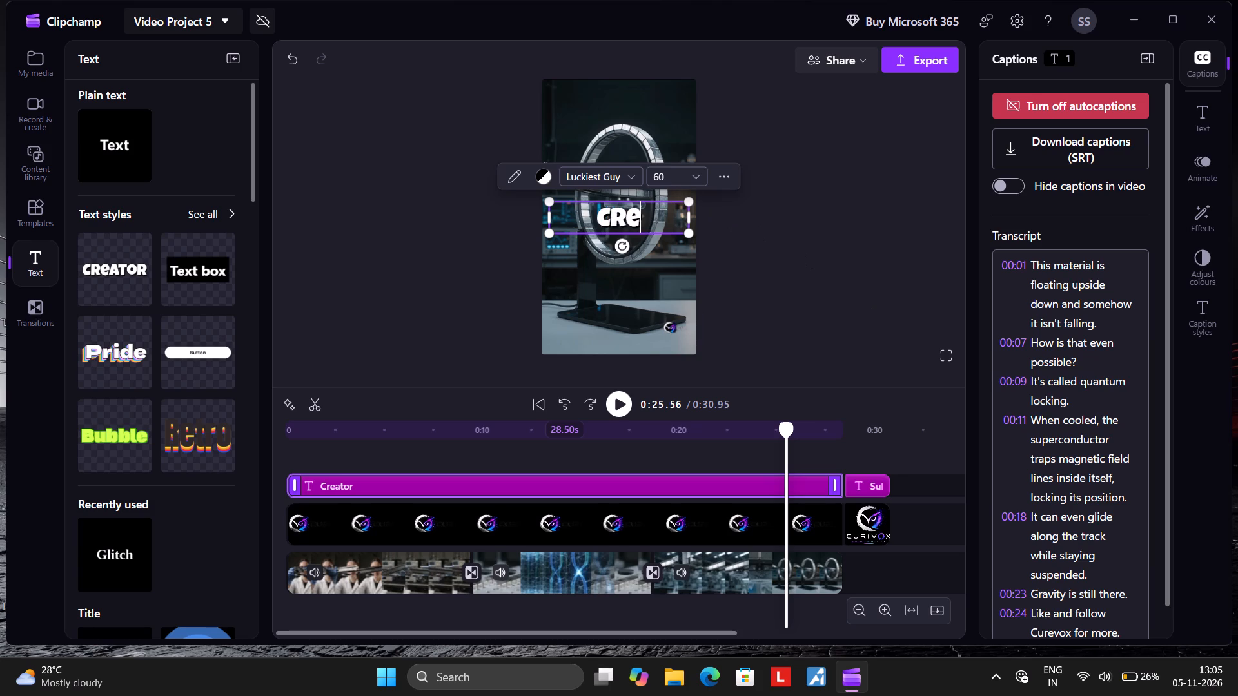
{"action": "key", "text": "BackSpace"}
{"action": "key", "text": "BackSpace"}
{"action": "key", "text": "BackSpace"}
{"action": "type", "text": "THIS META"}
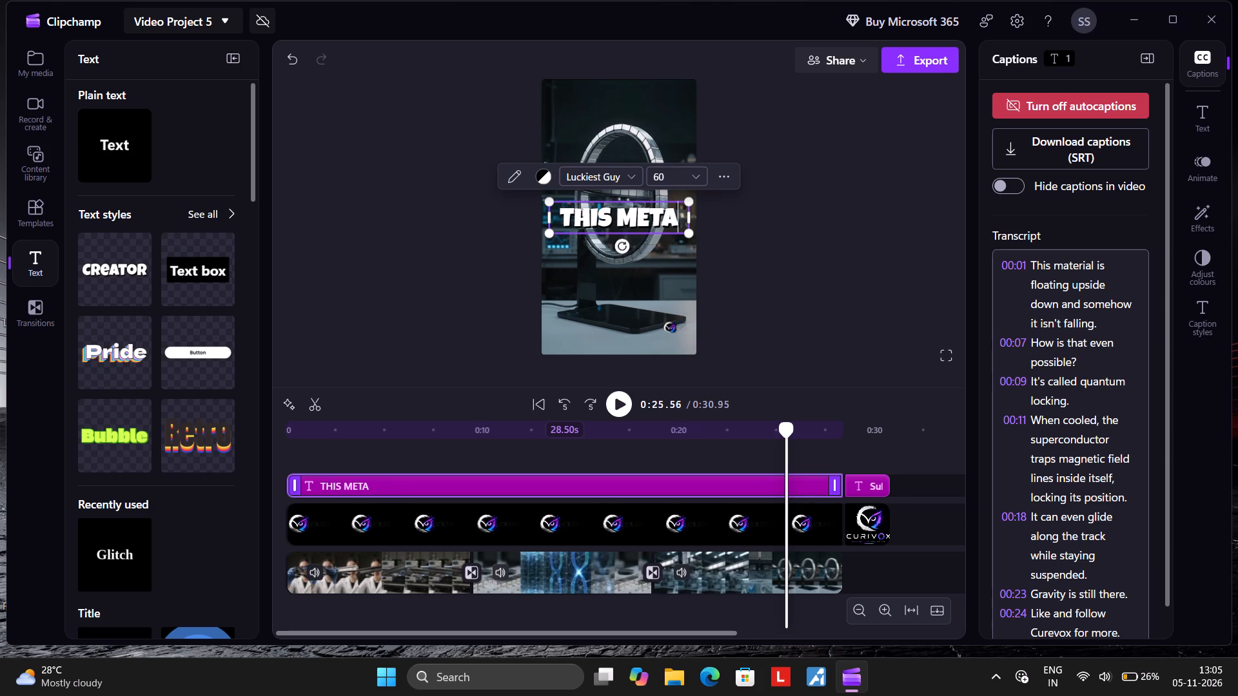
{"action": "key", "text": "BackSpace"}
{"action": "key", "text": "BackSpace"}
{"action": "key", "text": "BackSpace"}
{"action": "type", "text": "ATERIAL CAN FLOAT"}
{"action": "key", "text": "space"}
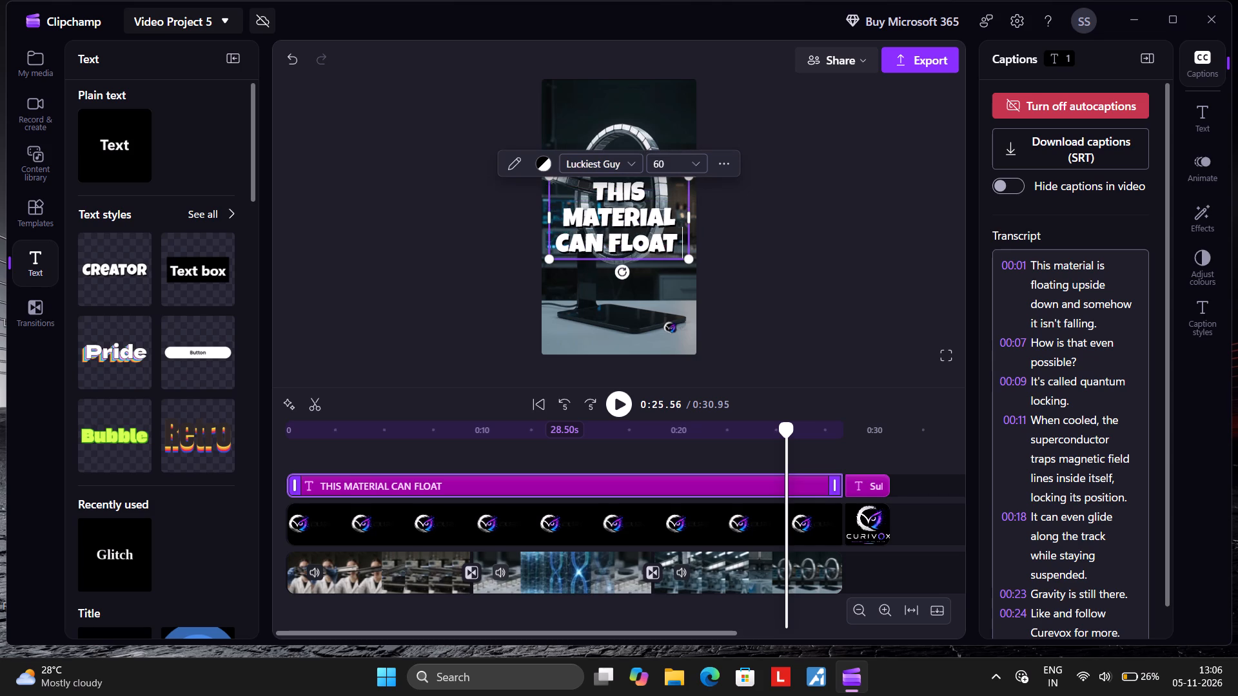
{"action": "key", "text": "u"}
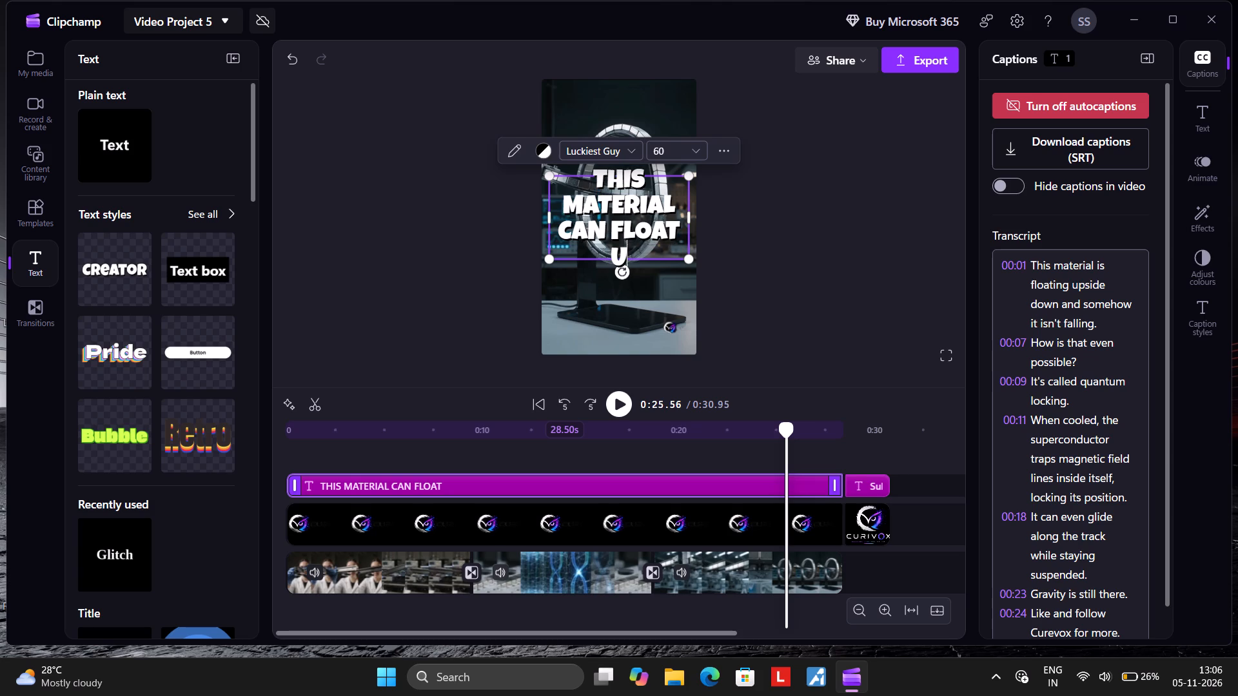
{"action": "type", "text": "PSIDE DOWN"}
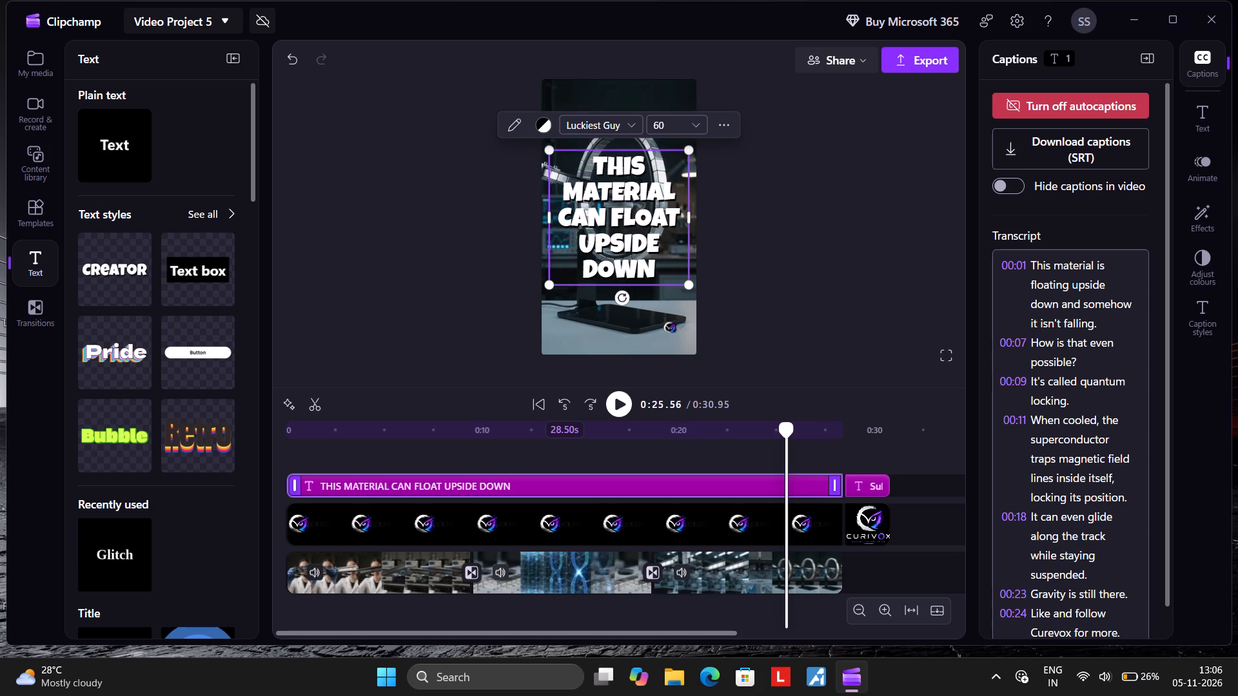
Add the exploding-head emoji at the end of the "THIS MATERIAL CAN FLOAT UPSIDE DOWN" overlay text.
{"action": "key", "text": "super+period"}
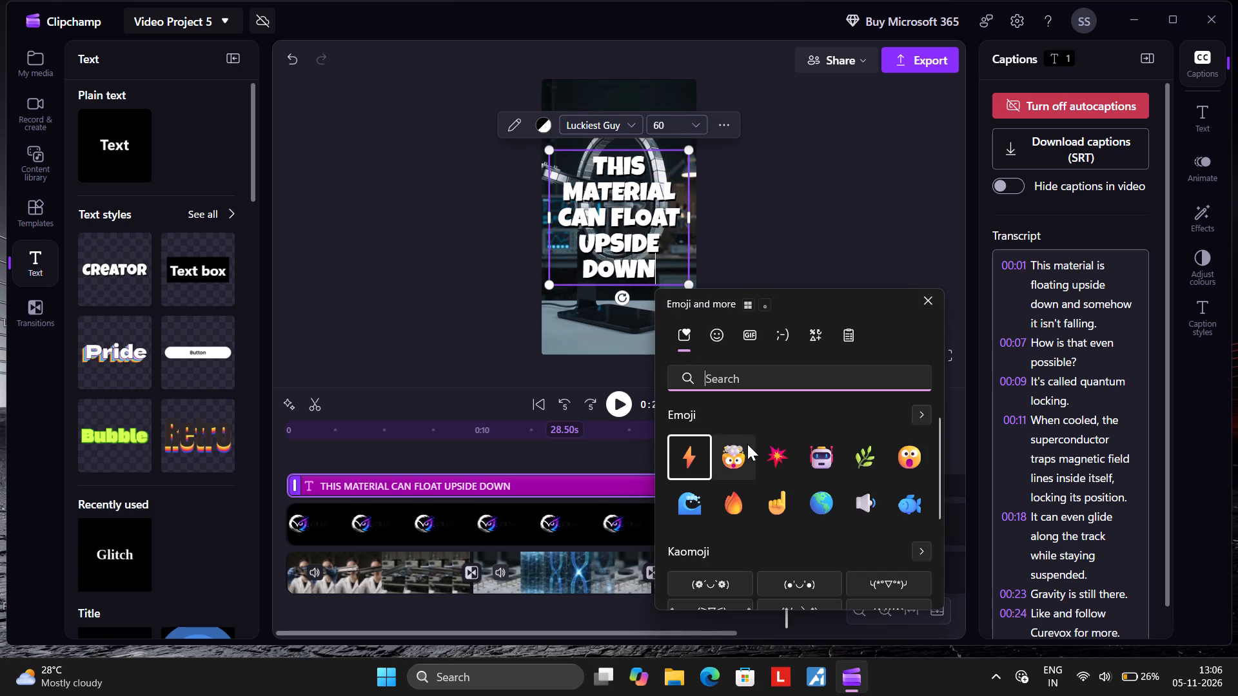
{"action": "left_click", "coordinate": [719, 444]}
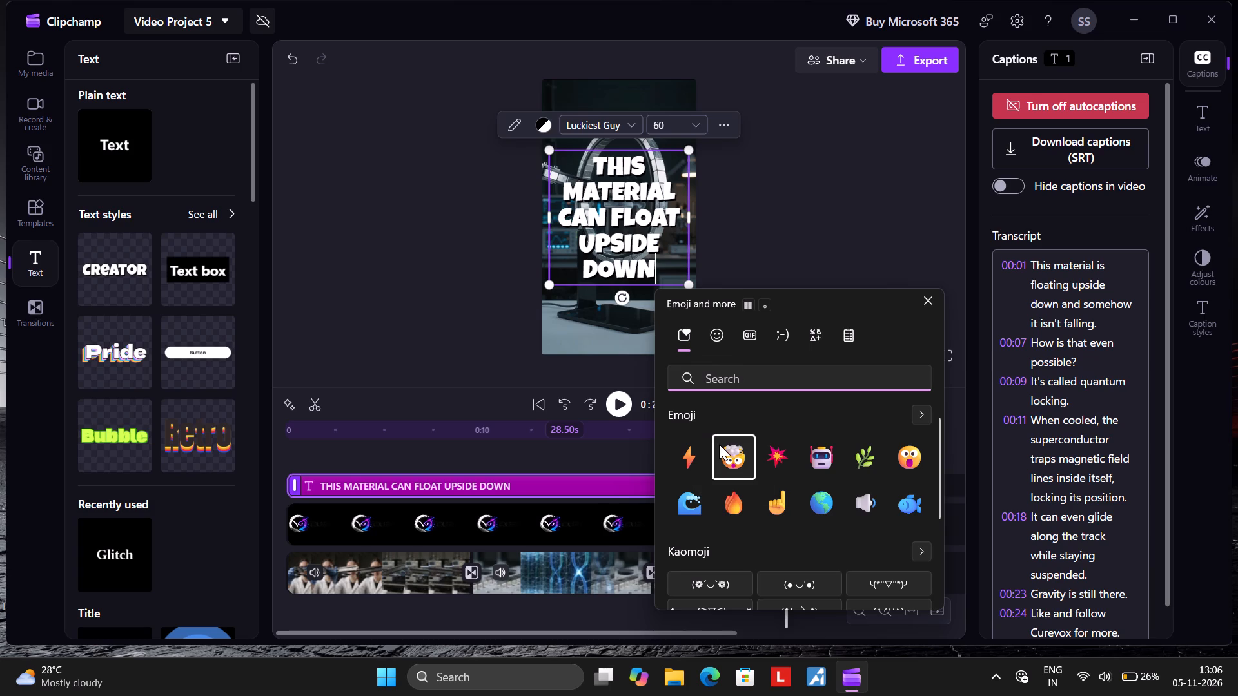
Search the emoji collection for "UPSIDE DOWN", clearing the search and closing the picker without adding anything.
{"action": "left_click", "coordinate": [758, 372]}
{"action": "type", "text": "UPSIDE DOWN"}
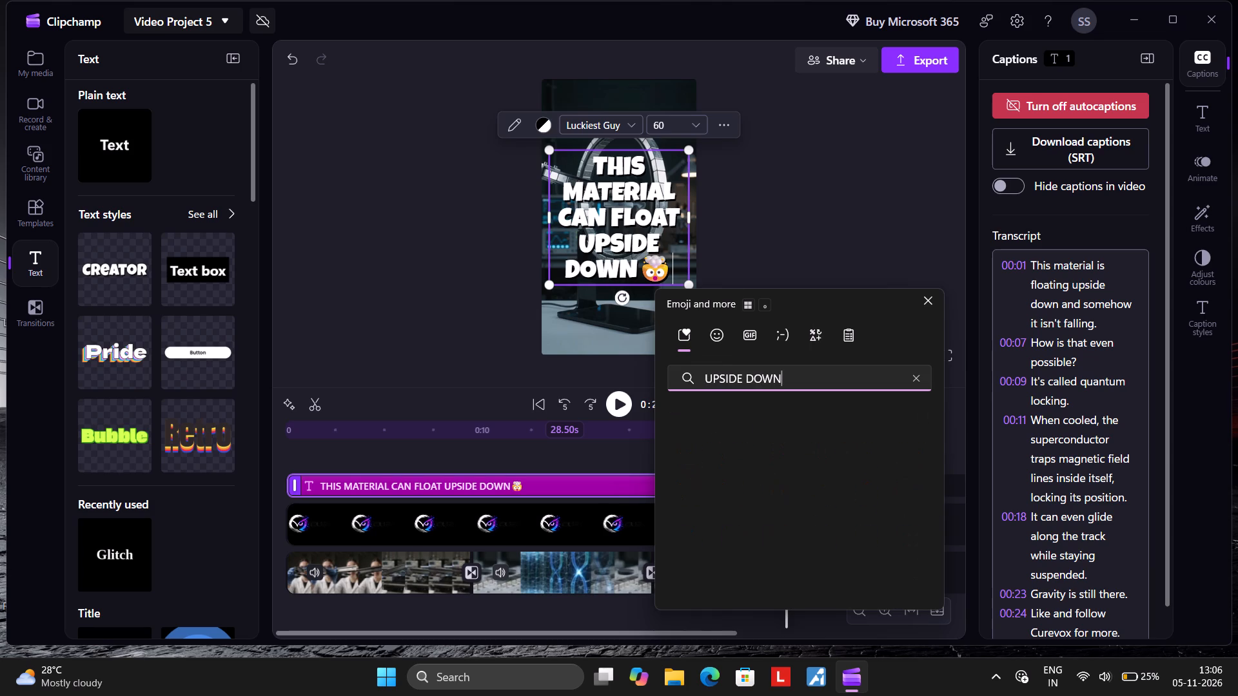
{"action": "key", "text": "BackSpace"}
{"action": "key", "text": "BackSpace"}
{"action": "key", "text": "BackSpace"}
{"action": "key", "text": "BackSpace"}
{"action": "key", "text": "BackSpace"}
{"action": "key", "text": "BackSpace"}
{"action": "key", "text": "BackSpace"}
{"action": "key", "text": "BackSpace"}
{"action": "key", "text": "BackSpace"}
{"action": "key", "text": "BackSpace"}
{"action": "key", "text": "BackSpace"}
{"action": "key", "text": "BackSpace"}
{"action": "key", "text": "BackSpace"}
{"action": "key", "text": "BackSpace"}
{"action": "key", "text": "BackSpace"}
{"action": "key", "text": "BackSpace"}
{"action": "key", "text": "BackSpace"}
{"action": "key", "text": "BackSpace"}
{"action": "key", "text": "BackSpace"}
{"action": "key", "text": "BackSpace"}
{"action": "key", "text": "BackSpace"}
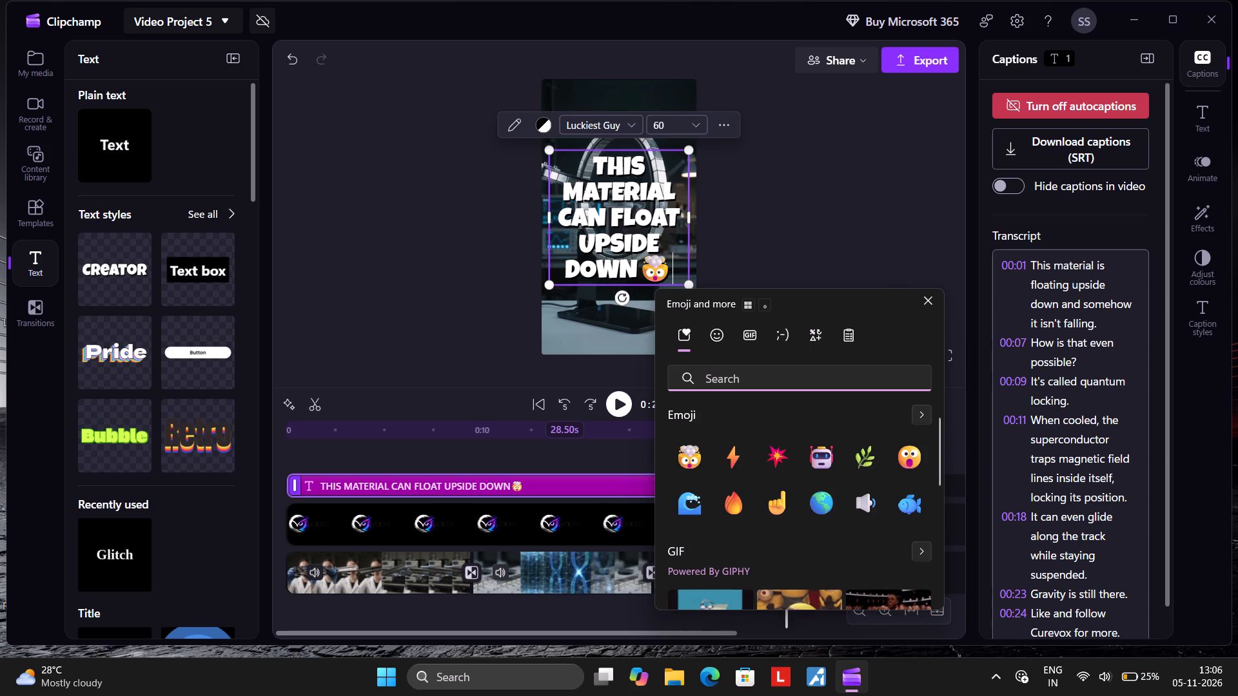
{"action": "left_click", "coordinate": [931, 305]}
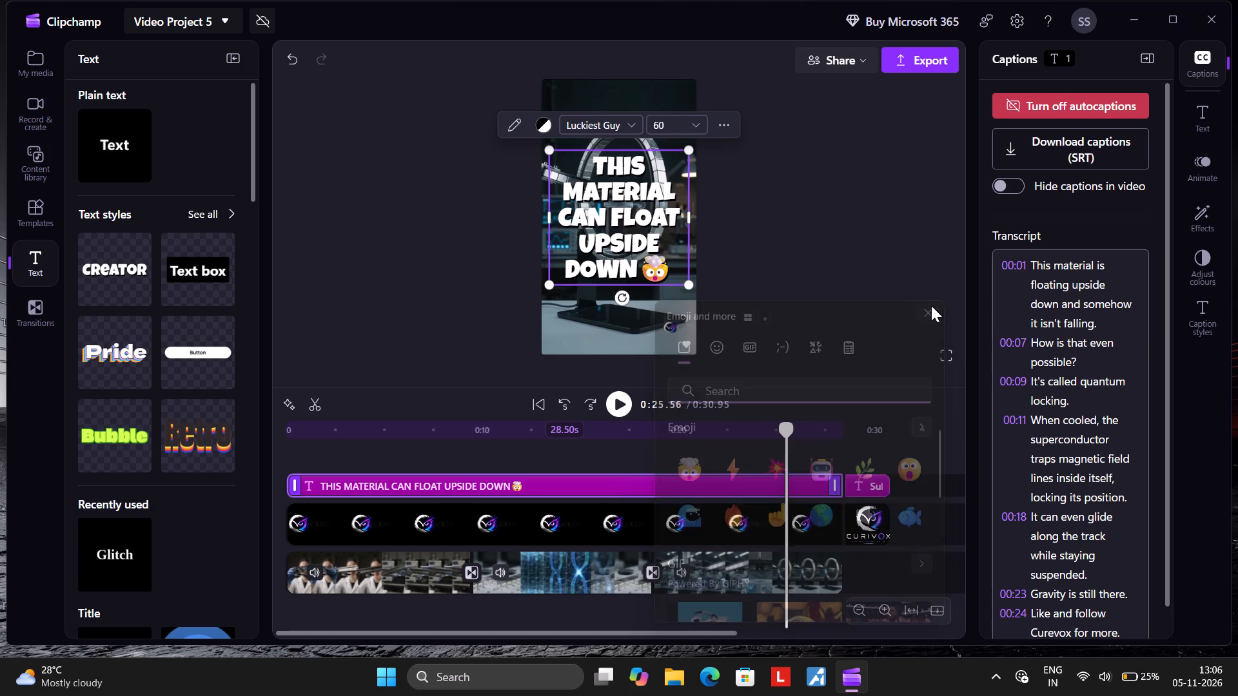
Insert an exclamation mark after "DOWN" in the title overlay, before the exploding-head emoji.
{"action": "key", "text": "Left"}
{"action": "key", "text": "shift+exclam"}
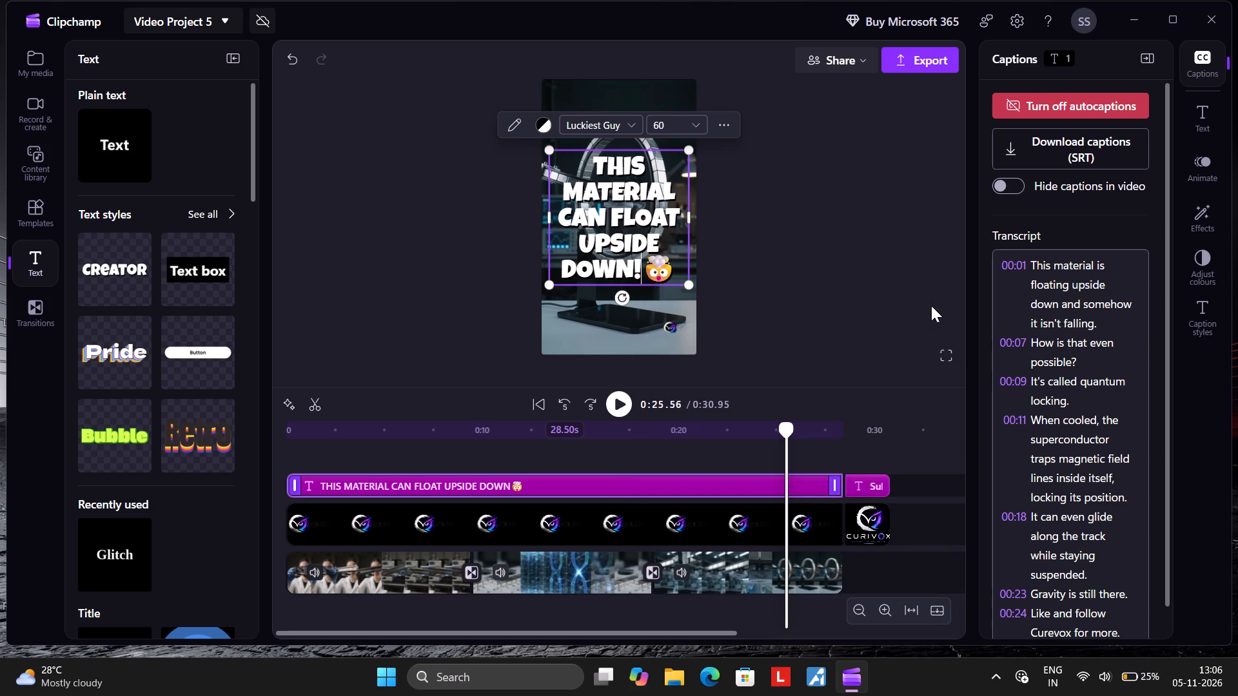
Set the title overlay's font size to 20 and move it to the upper edge of the video frame, centred horizontally.
{"action": "left_click", "coordinate": [700, 123]}
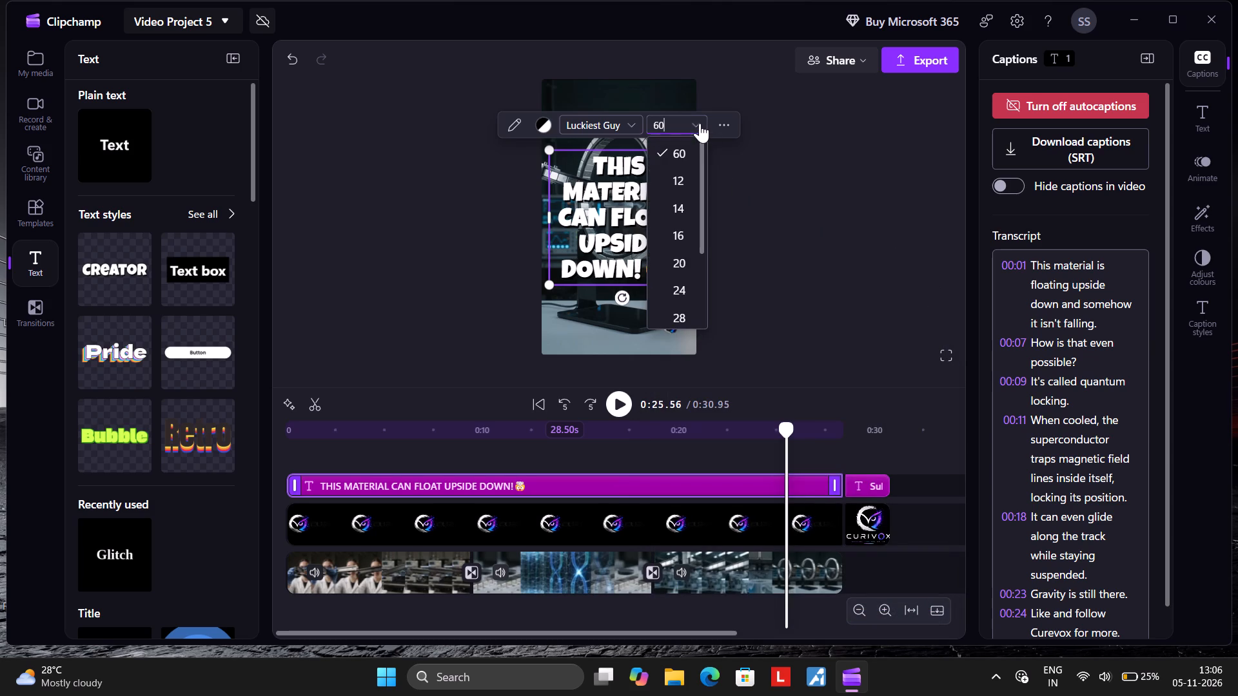
{"action": "left_click", "coordinate": [678, 253]}
{"action": "left_click", "coordinate": [755, 249]}
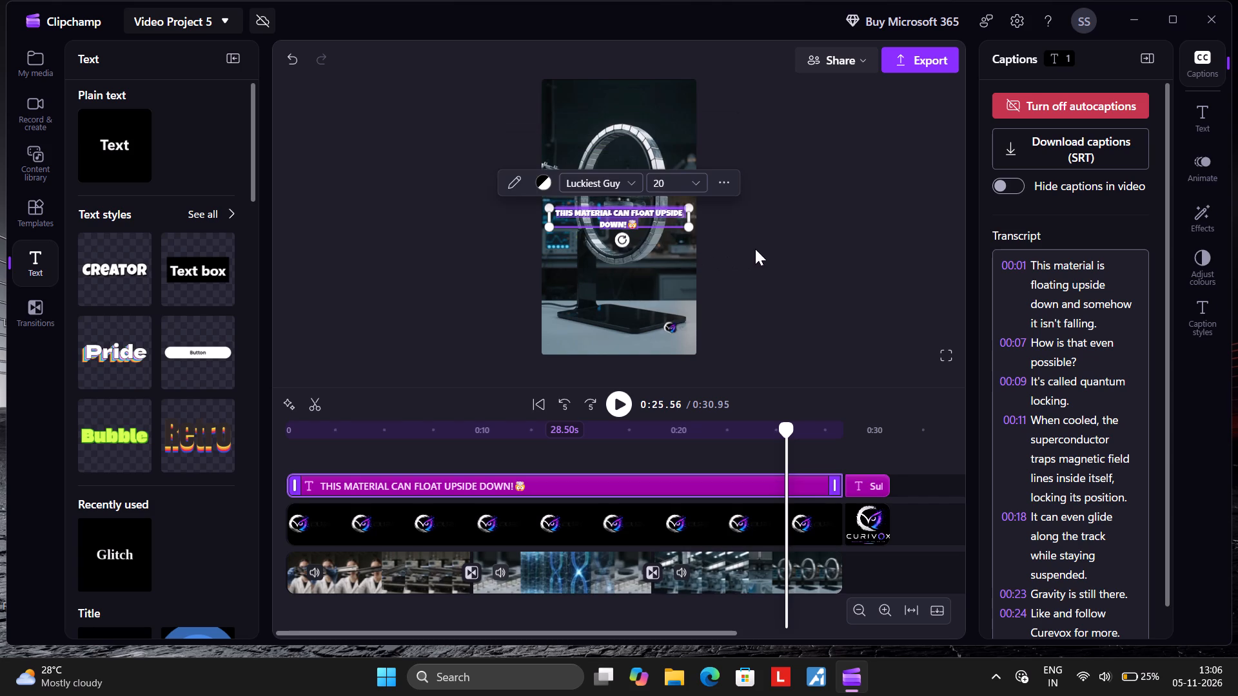
{"action": "left_click_drag", "start_coordinate": [634, 213], "coordinate": [637, 100]}
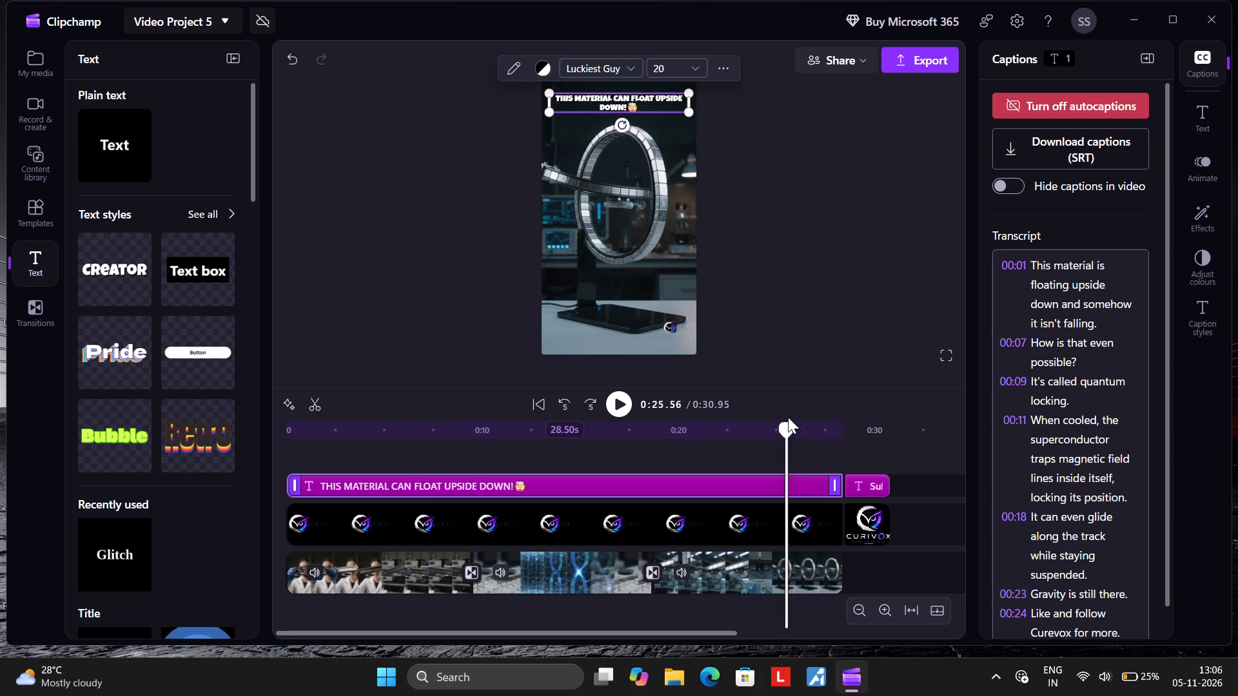
Play the video from the beginning with the system volume raised, reviewing the title overlay and the captions against the transcript.
{"action": "left_click_drag", "start_coordinate": [787, 434], "coordinate": [206, 500]}
{"action": "left_click", "coordinate": [206, 500]}
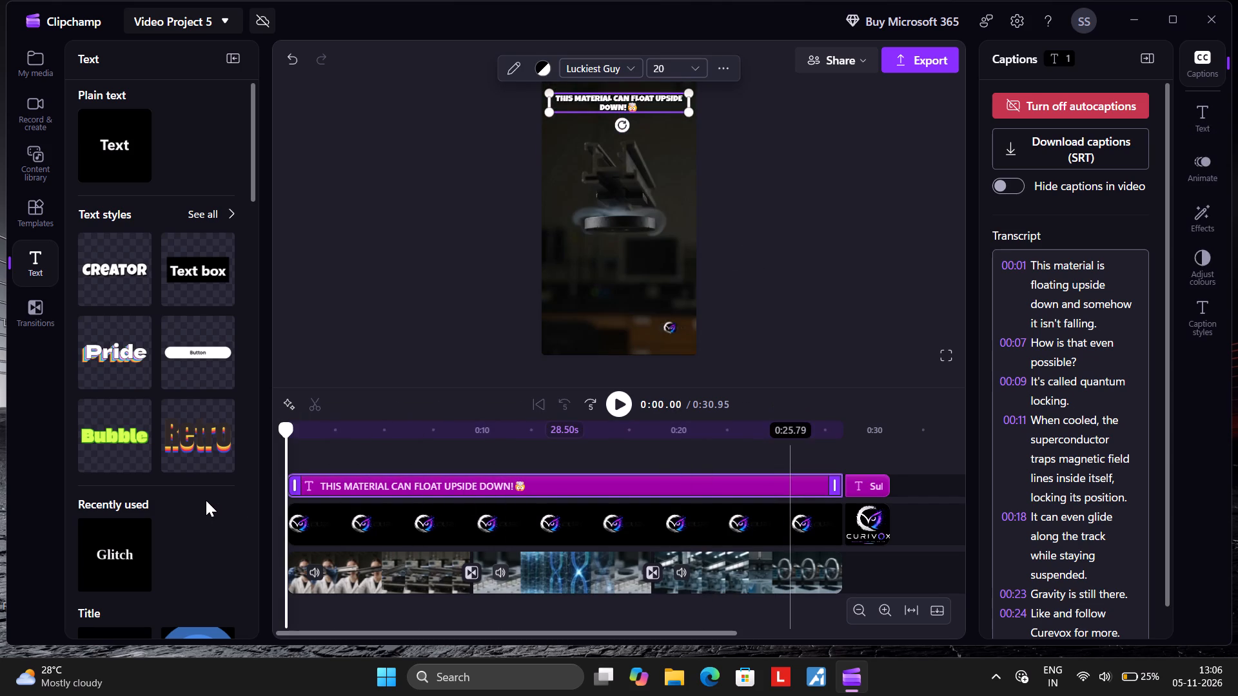
{"action": "left_click", "coordinate": [612, 403]}
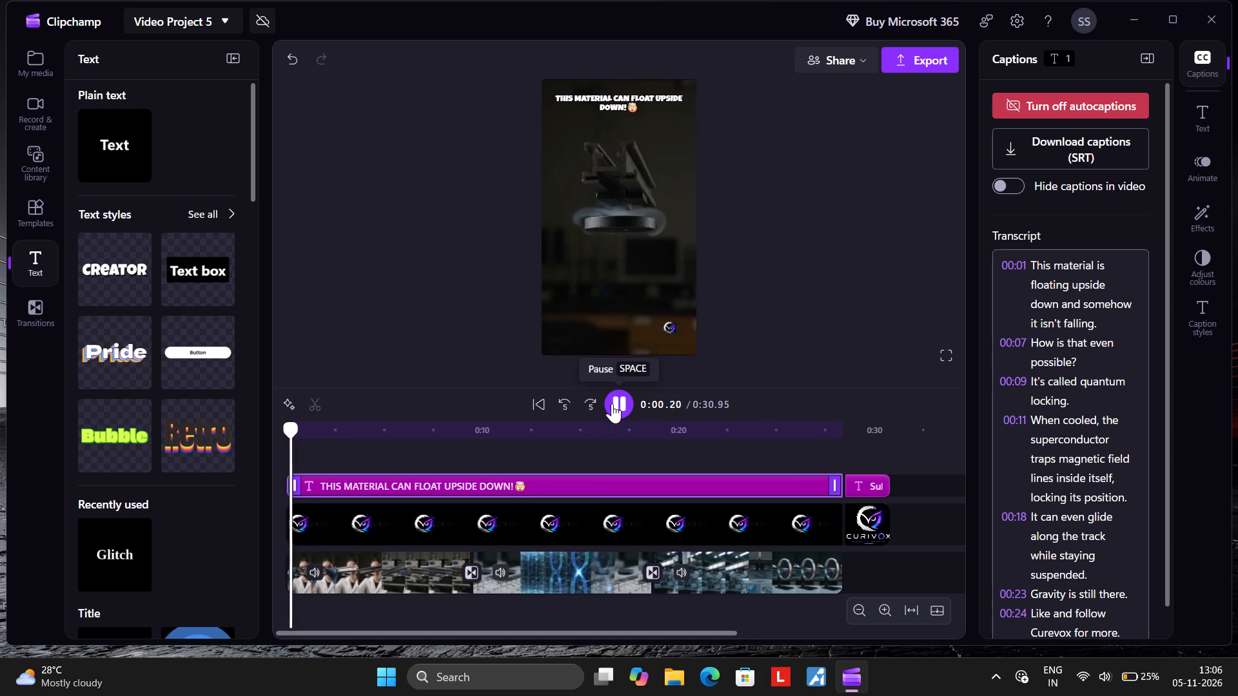
{"action": "left_click", "coordinate": [1096, 677]}
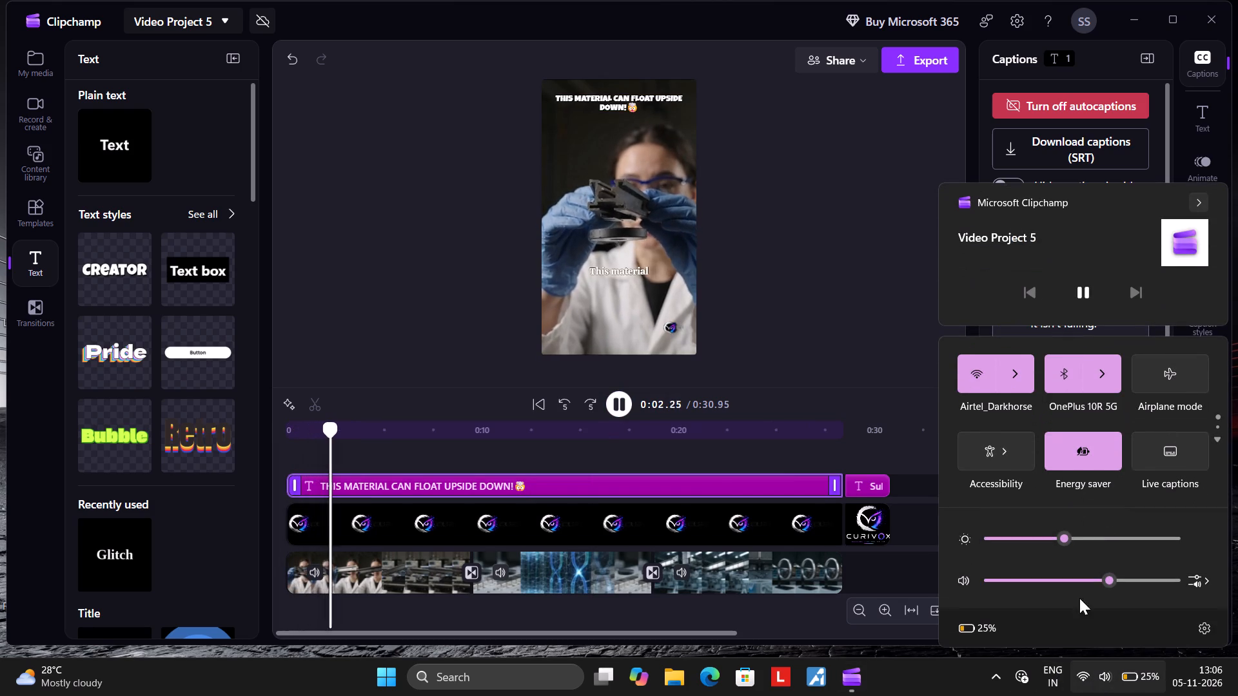
{"action": "left_click", "coordinate": [1128, 581]}
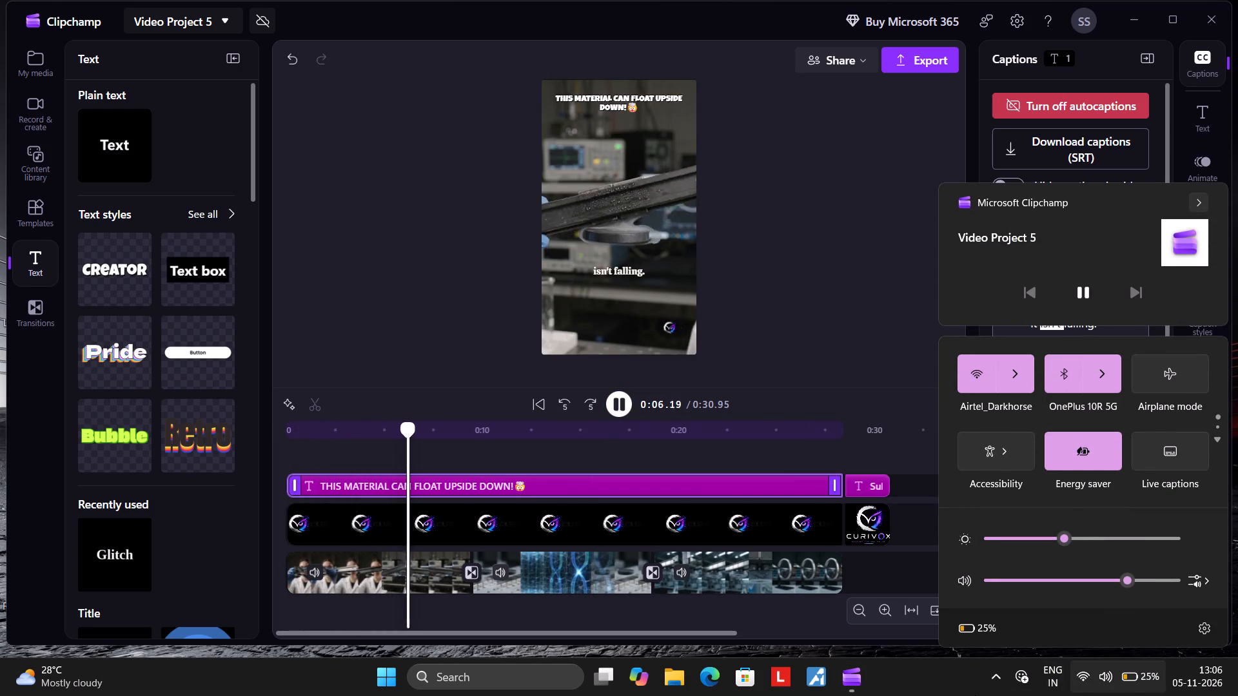
{"action": "left_click", "coordinate": [812, 333]}
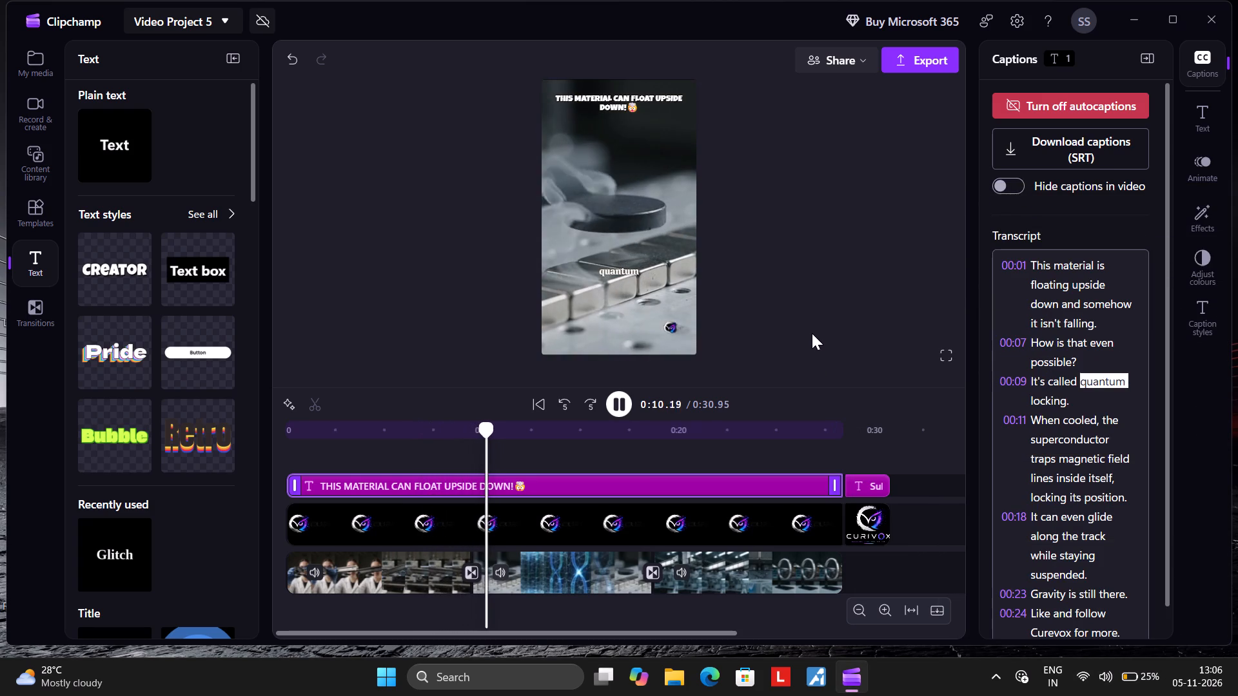
{"action": "scroll", "coordinate": [1079, 504], "scroll_direction": "down", "scroll_amount": 1}
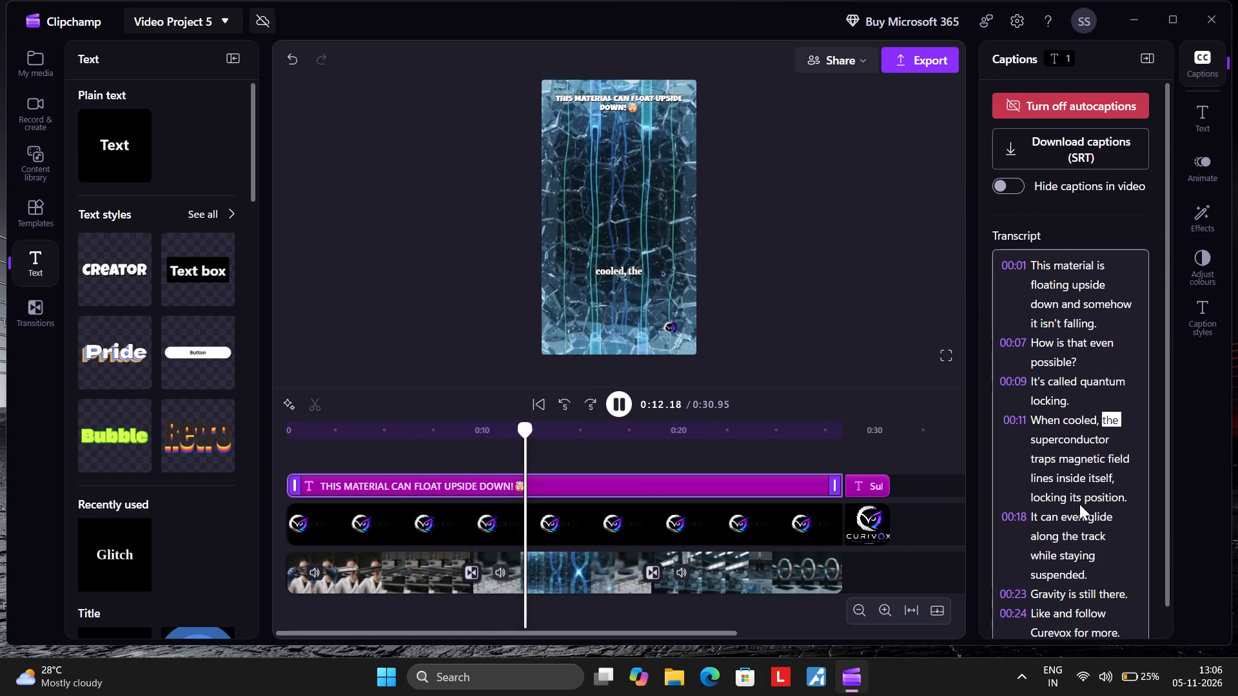
{"action": "scroll", "coordinate": [1079, 504], "scroll_direction": "down", "scroll_amount": 1}
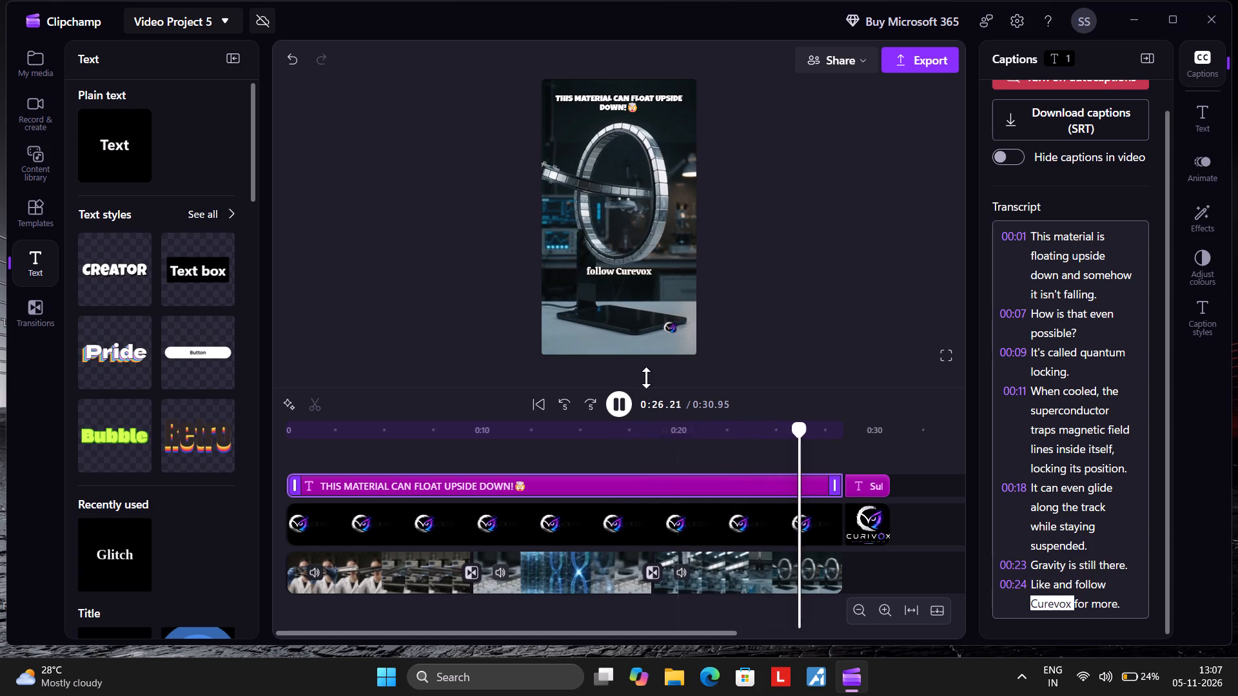
Correct the misspelled "Curevox" to "Curivox" in the 00:24 line of the caption transcript.
{"action": "left_click", "coordinate": [630, 404]}
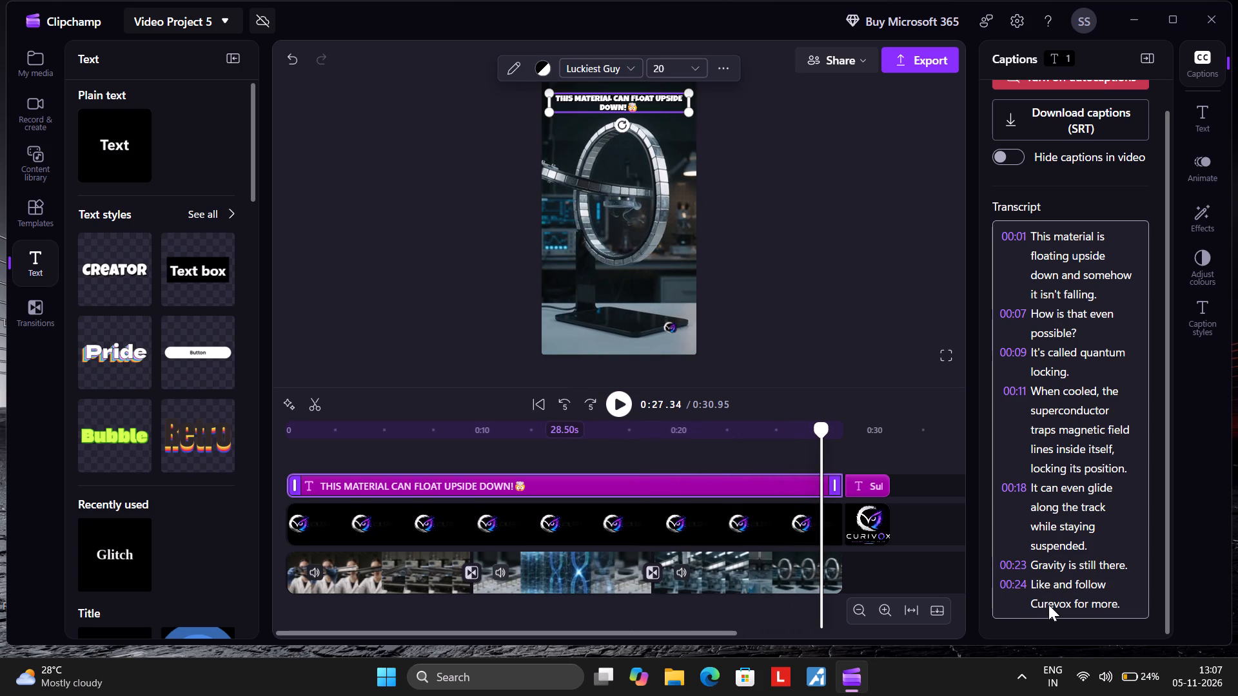
{"action": "left_click", "coordinate": [1048, 604]}
{"action": "key", "text": "Right"}
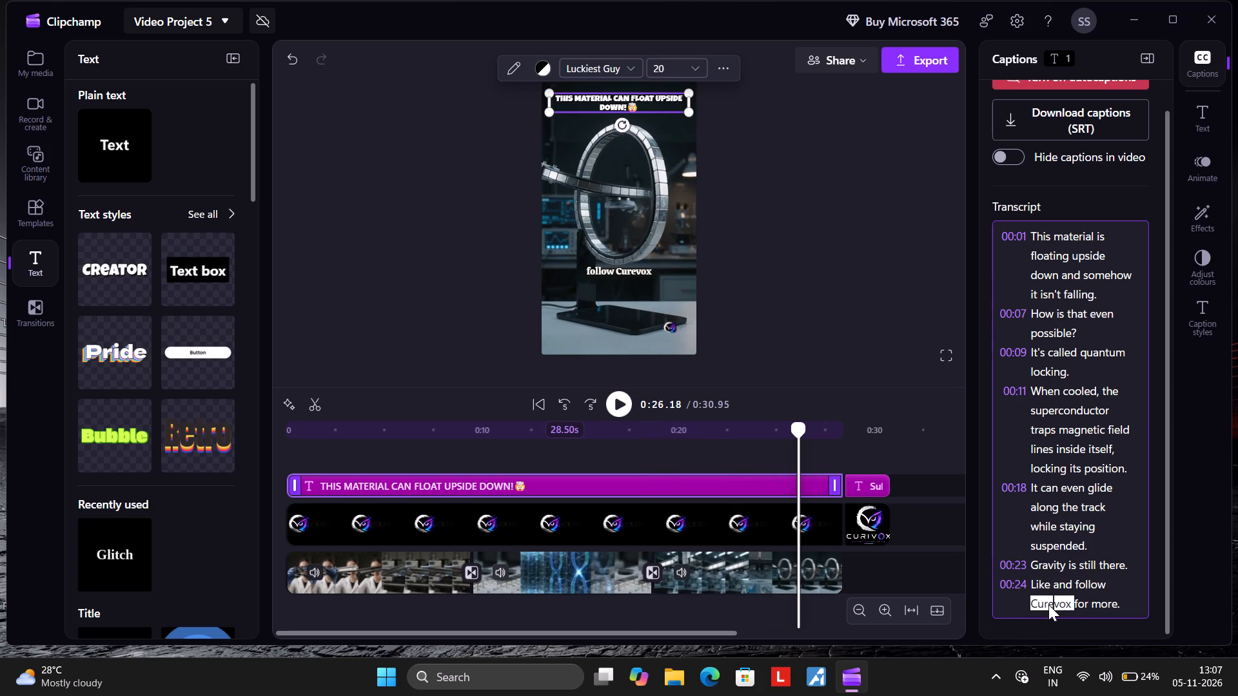
{"action": "key", "text": "BackSpace"}
{"action": "key", "text": "i"}
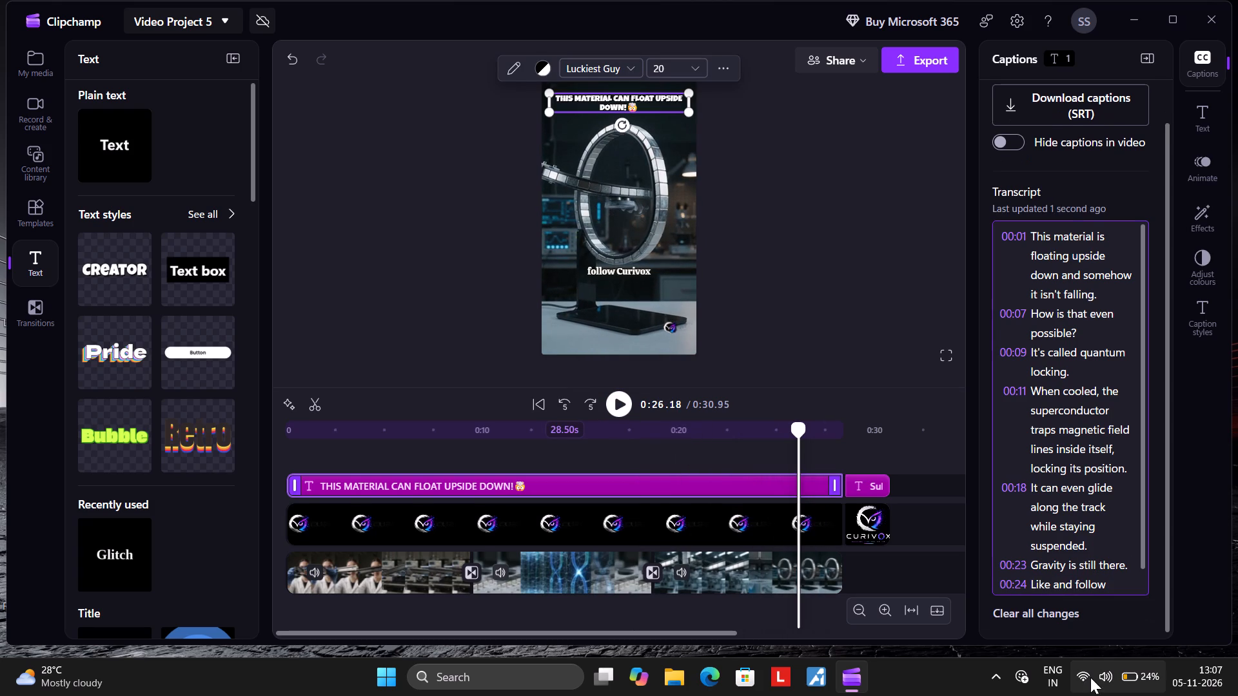
{"action": "scroll", "coordinate": [1092, 545], "scroll_direction": "down", "scroll_amount": 1}
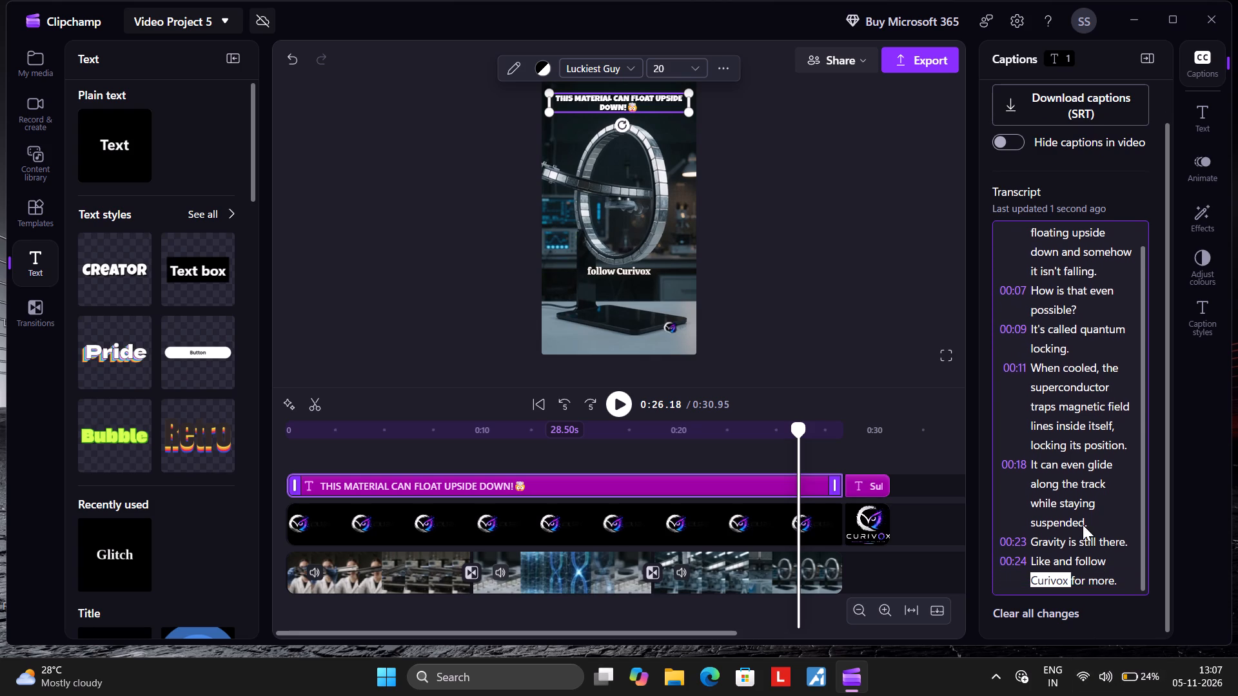
Play back the end of the video from the corrected caption into the "Subscribe For More" logo ending.
{"action": "left_click", "coordinate": [938, 55]}
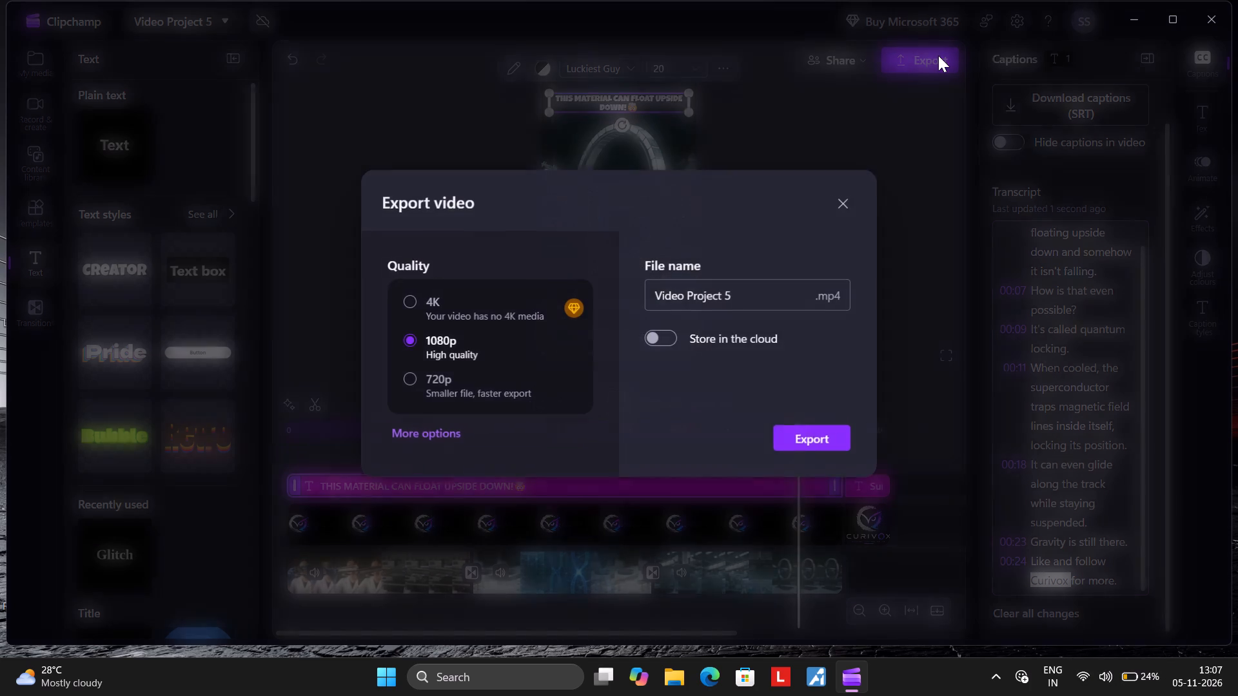
{"action": "left_click", "coordinate": [839, 204]}
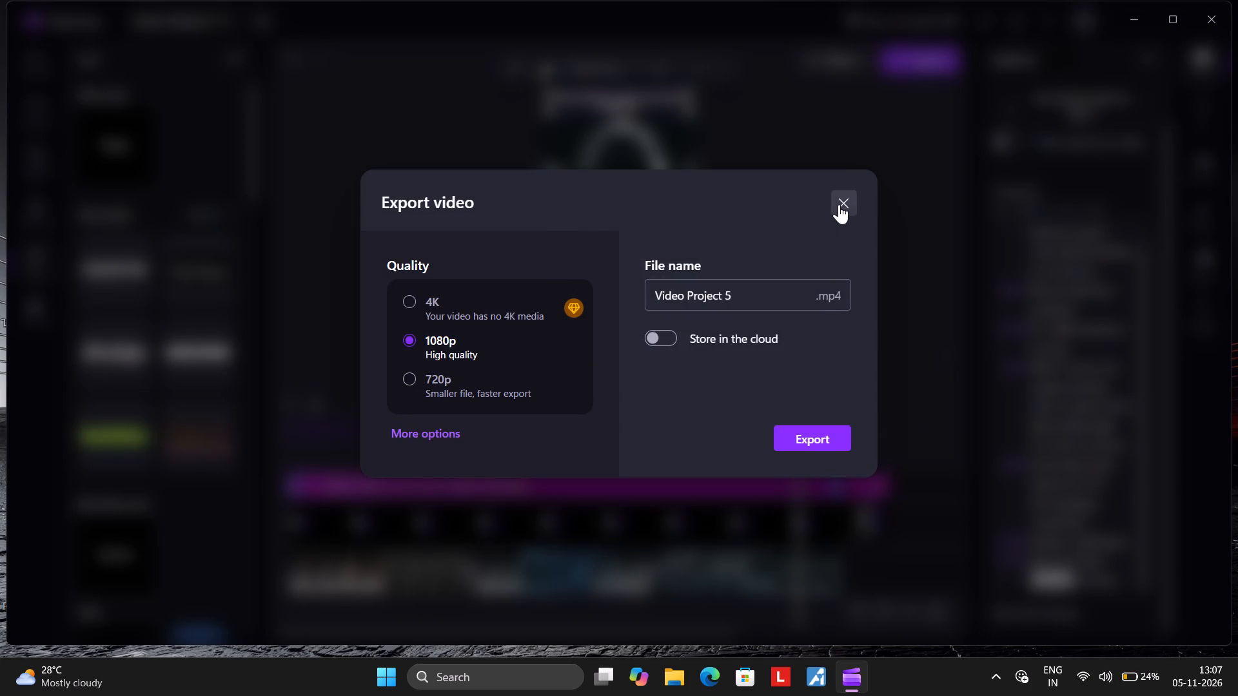
{"action": "left_click", "coordinate": [610, 416]}
{"action": "left_click", "coordinate": [615, 409]}
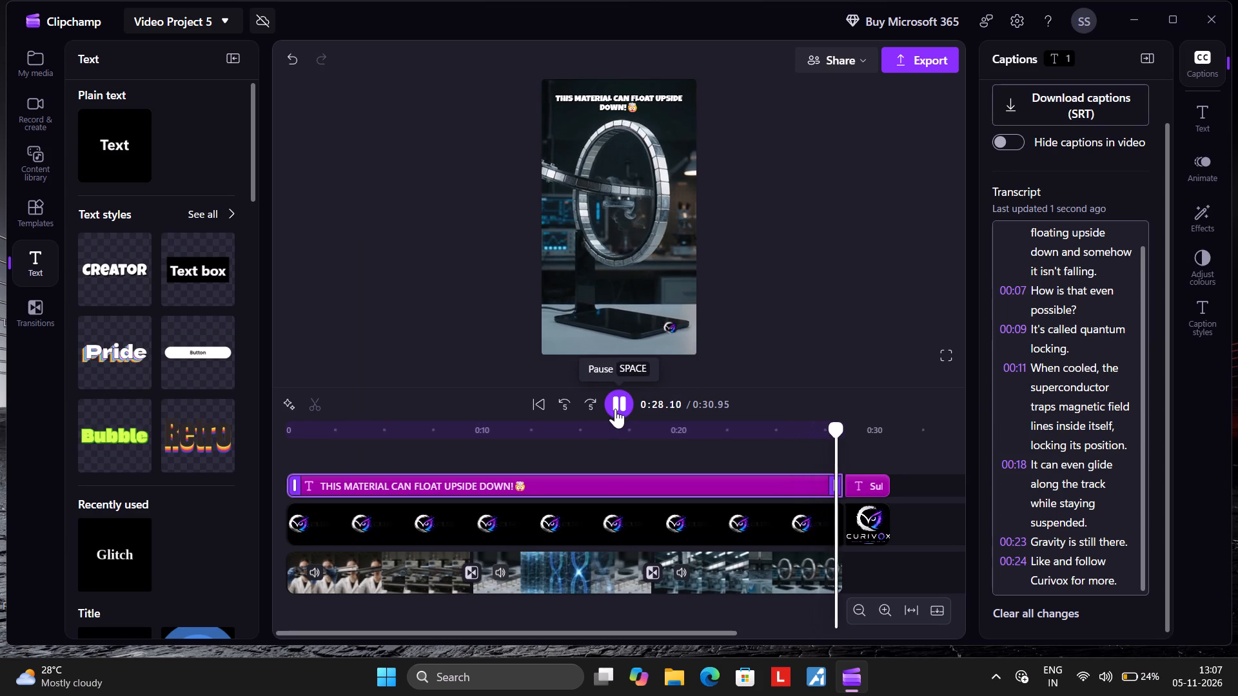
{"action": "left_click", "coordinate": [619, 405]}
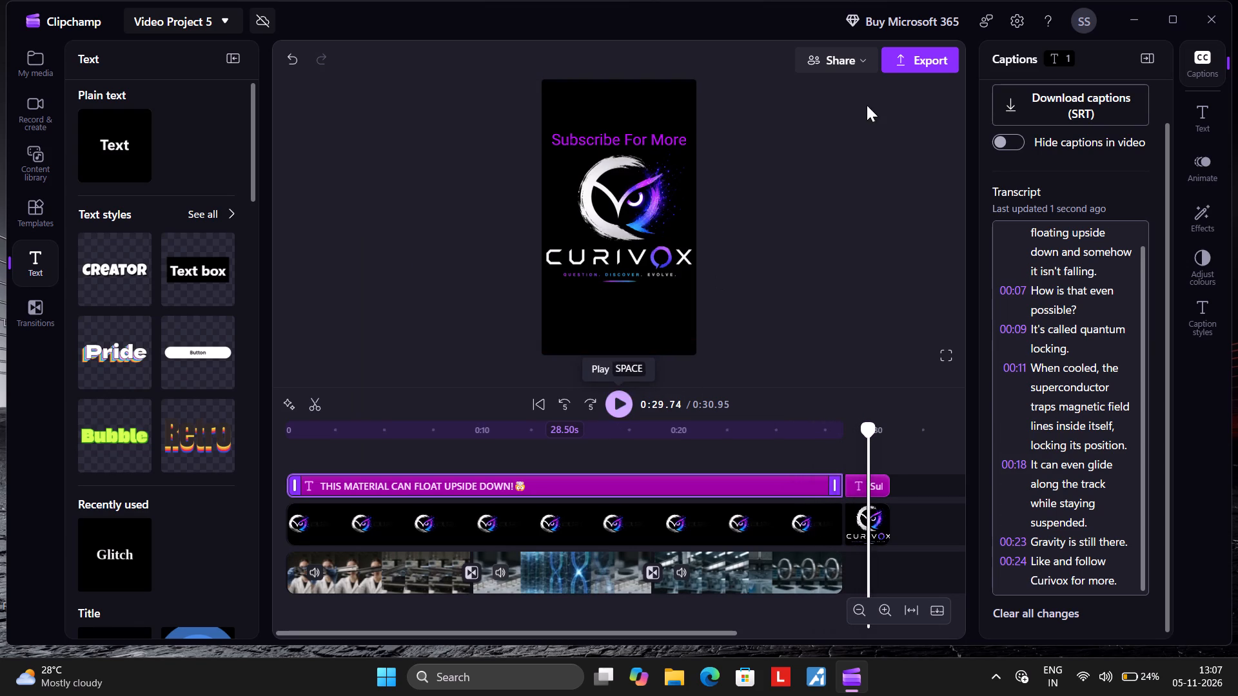
Export the video at 1080p with the file name YT.
{"action": "left_click", "coordinate": [905, 60]}
{"action": "left_click", "coordinate": [742, 294]}
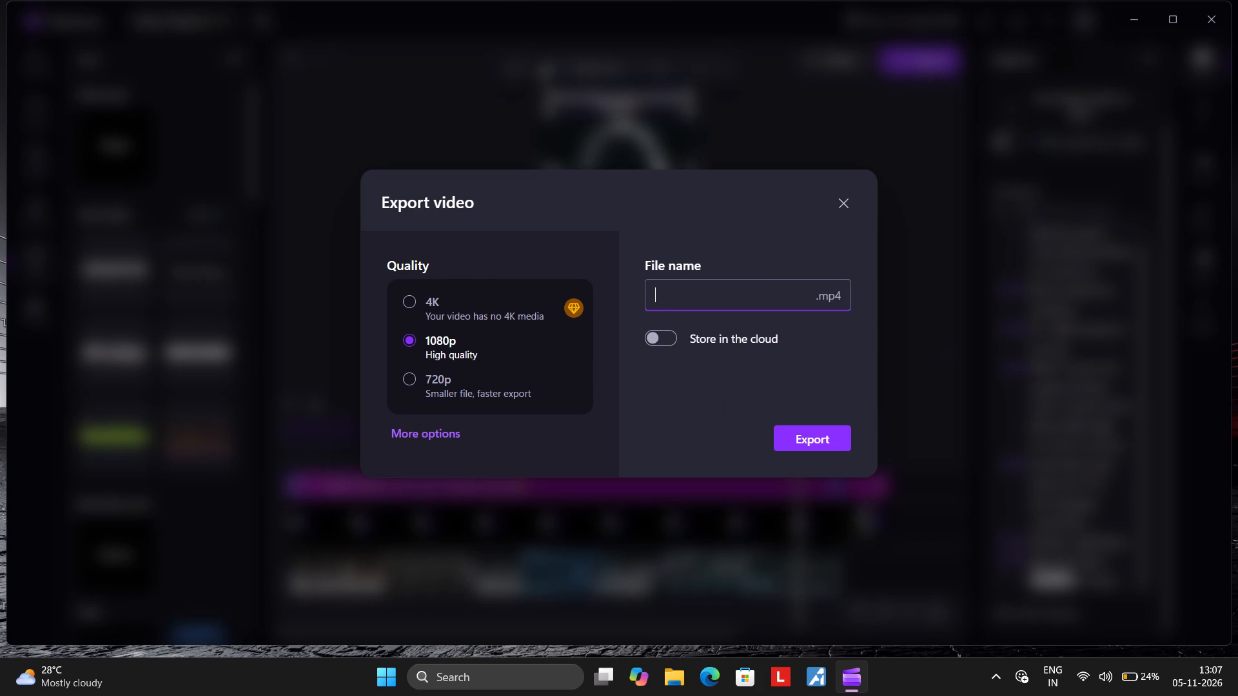
{"action": "key", "text": "BackSpace"}
{"action": "key", "text": "BackSpace"}
{"action": "key", "text": "BackSpace"}
{"action": "type", "text": "YT"}
{"action": "left_click", "coordinate": [811, 439]}
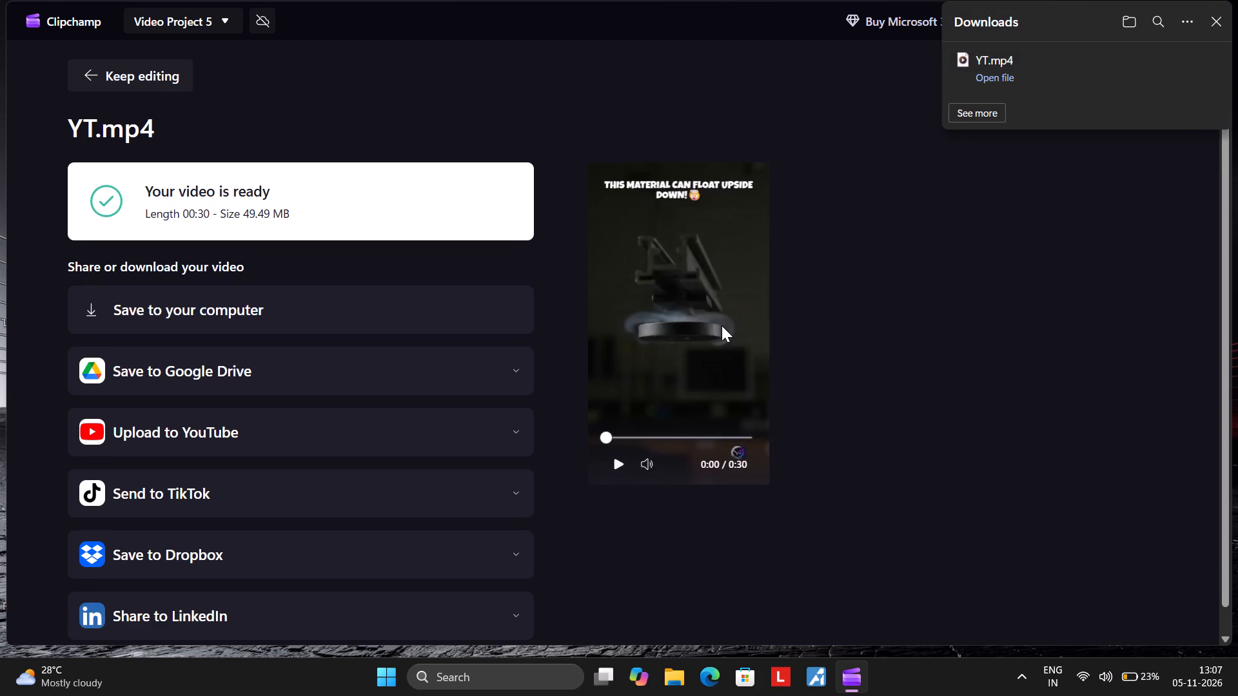
Show YT.mp4 in the Downloads folder in File Explorer and share it to the OnePlus 10R 5G phone.
{"action": "left_click", "coordinate": [1173, 66]}
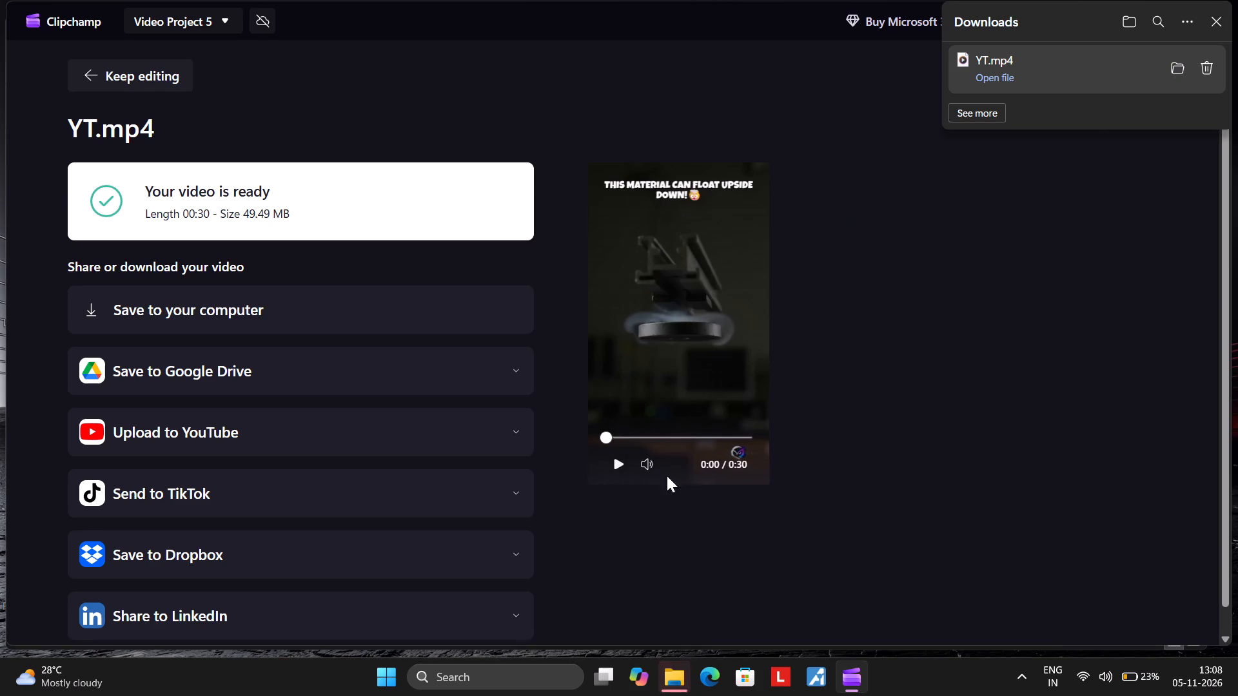
{"action": "left_click", "coordinate": [680, 679]}
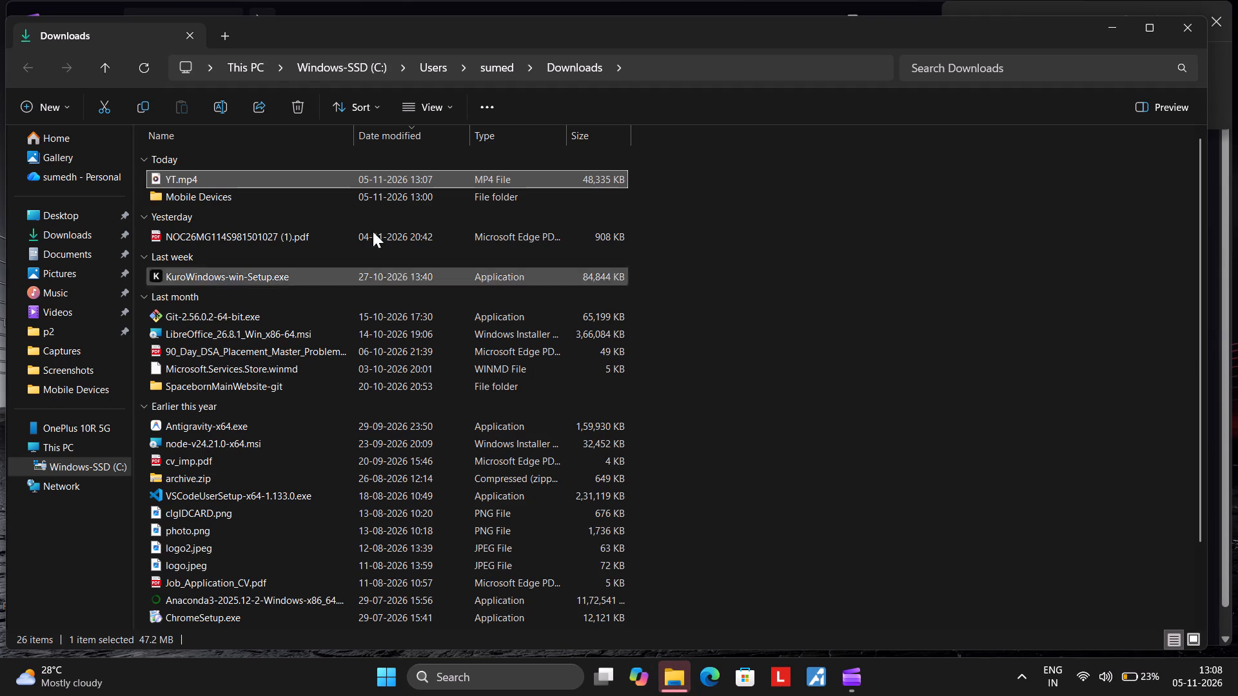
{"action": "left_click", "coordinate": [263, 103]}
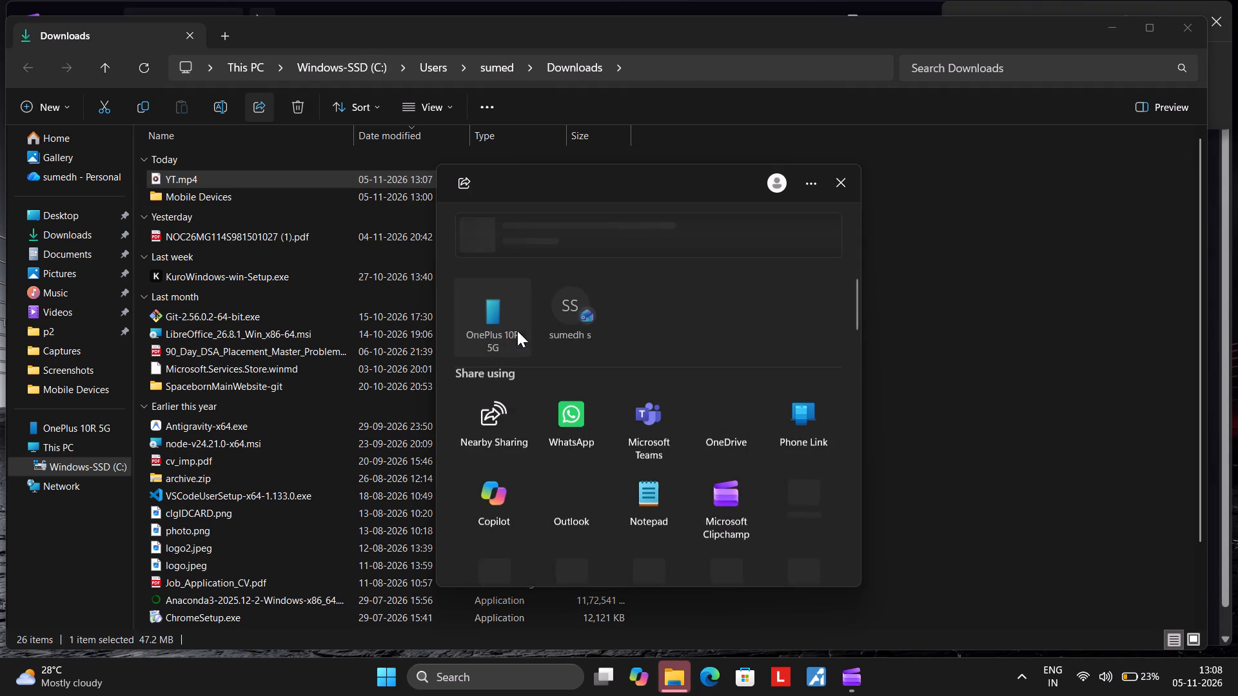
{"action": "left_click", "coordinate": [502, 329]}
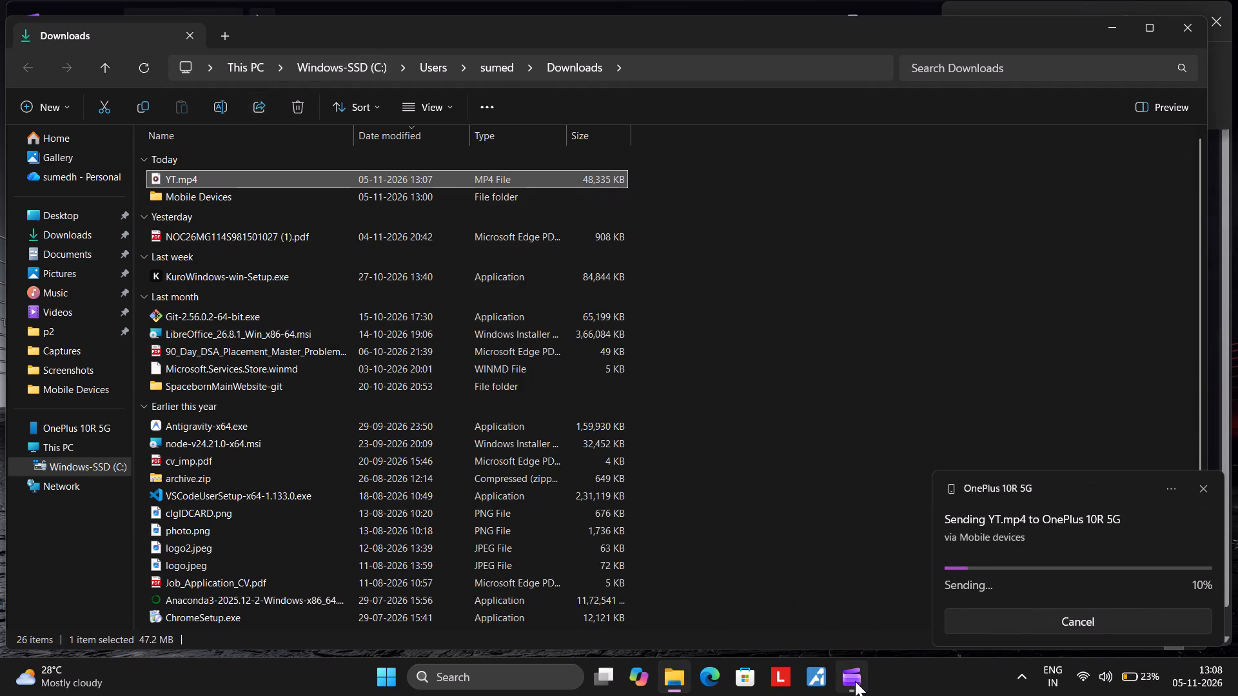
Return to editing the video in Clipchamp and change the "Subscribe For More" text in the logo ending to "Follow For More".
{"action": "left_click", "coordinate": [855, 681]}
{"action": "left_click", "coordinate": [104, 86]}
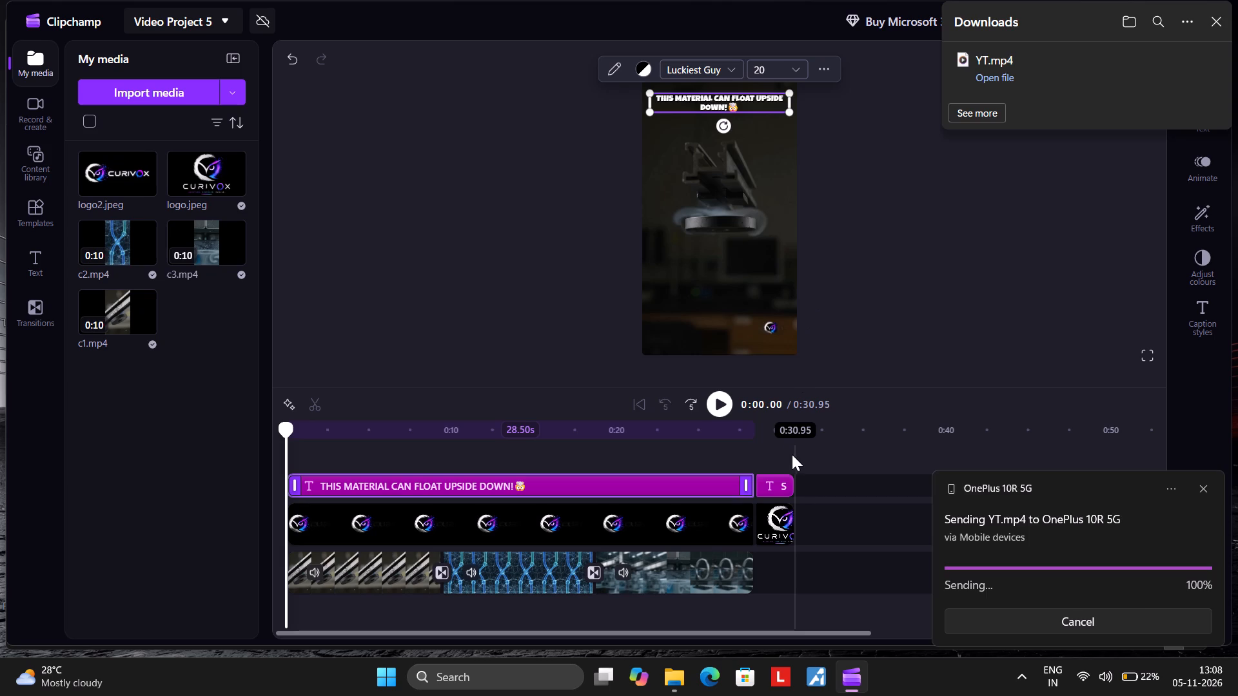
{"action": "left_click", "coordinate": [776, 452]}
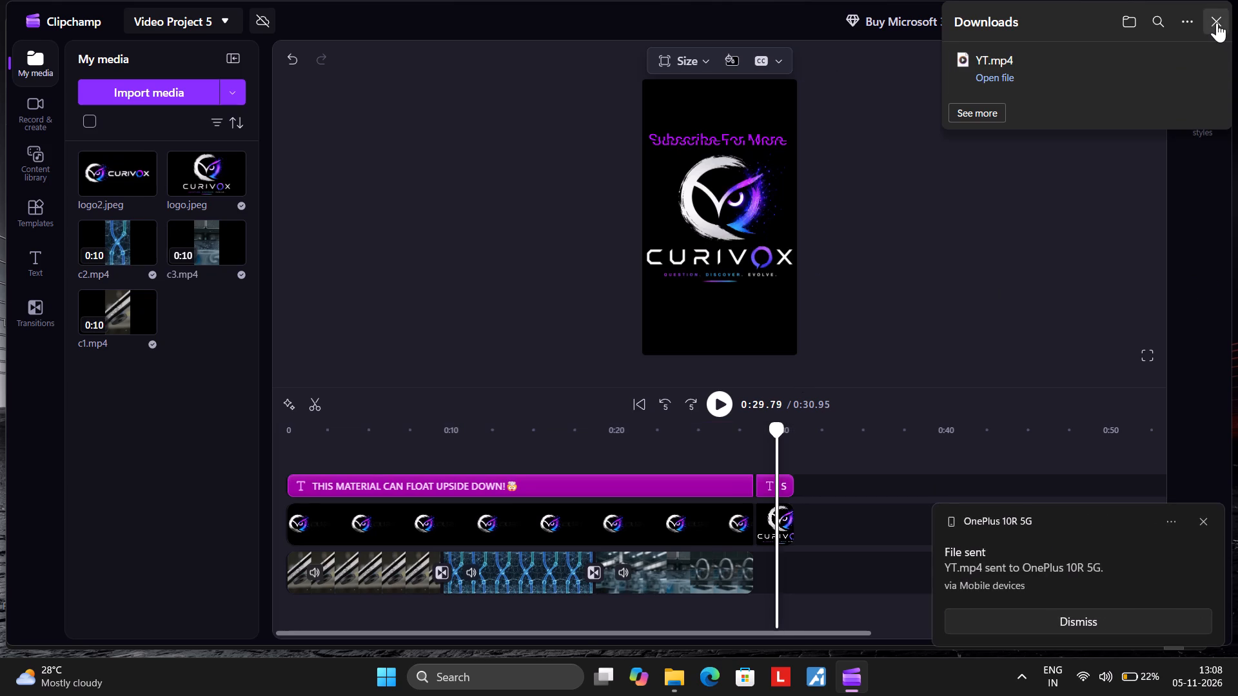
{"action": "left_click", "coordinate": [1217, 23]}
{"action": "double_click", "coordinate": [745, 130]}
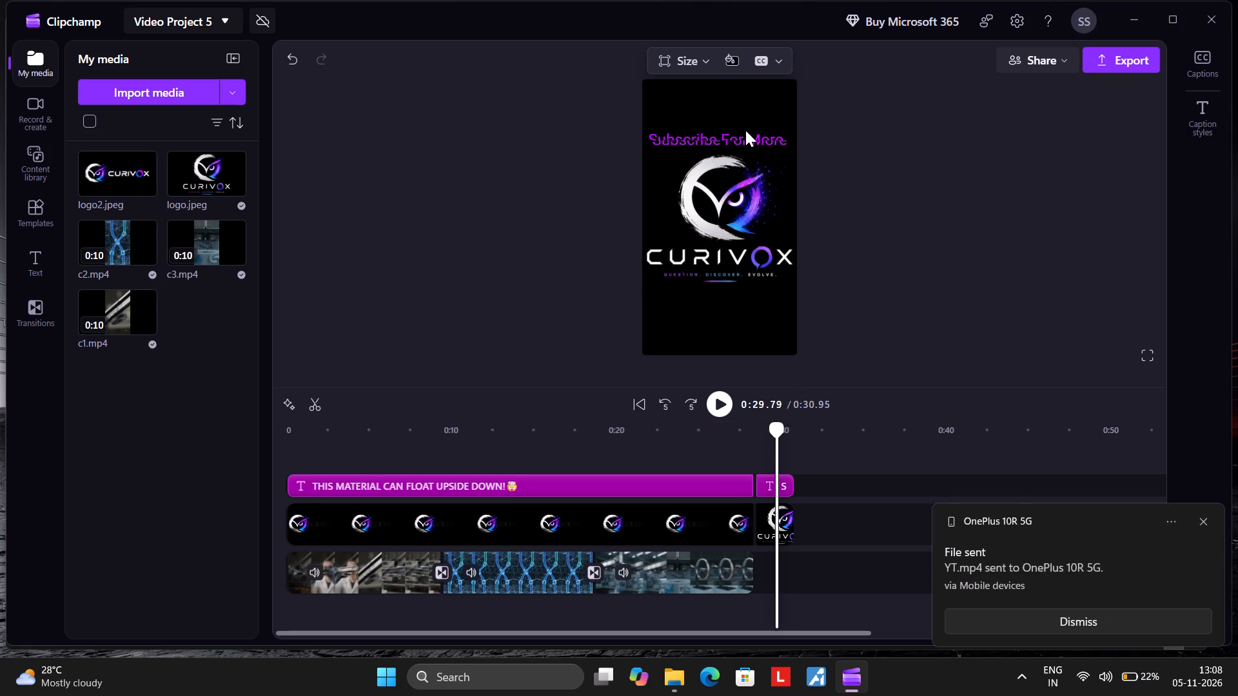
{"action": "double_click", "coordinate": [733, 142]}
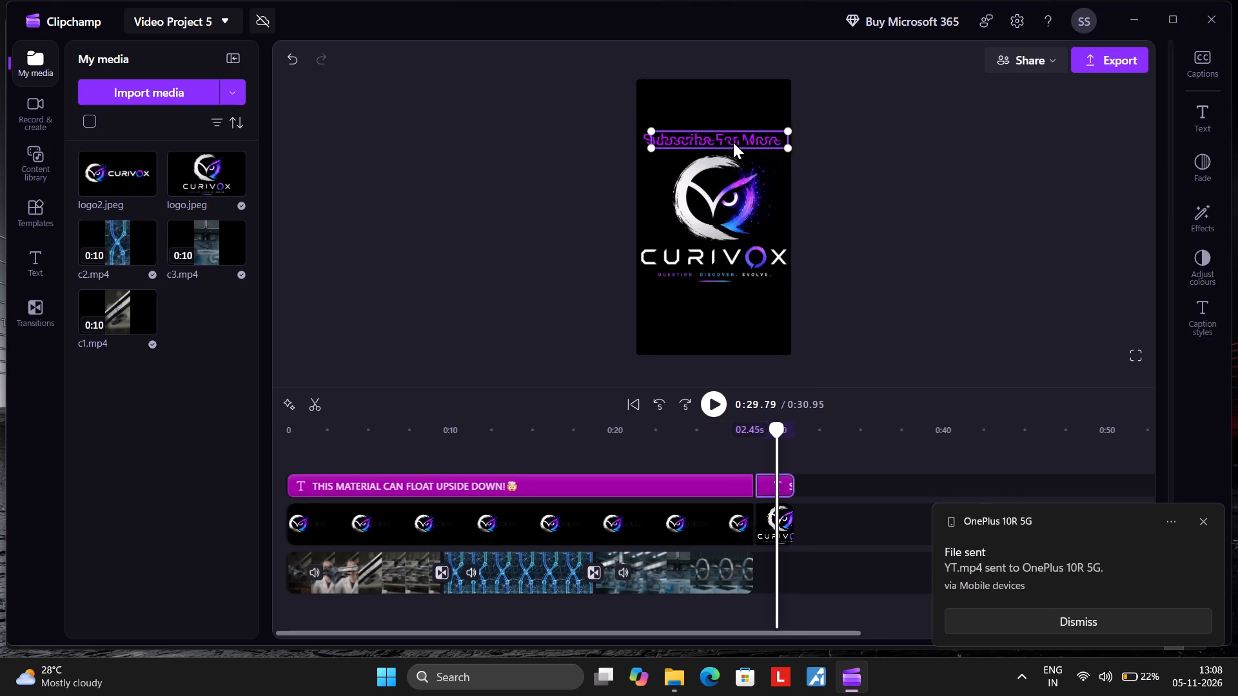
{"action": "left_click", "coordinate": [1054, 124]}
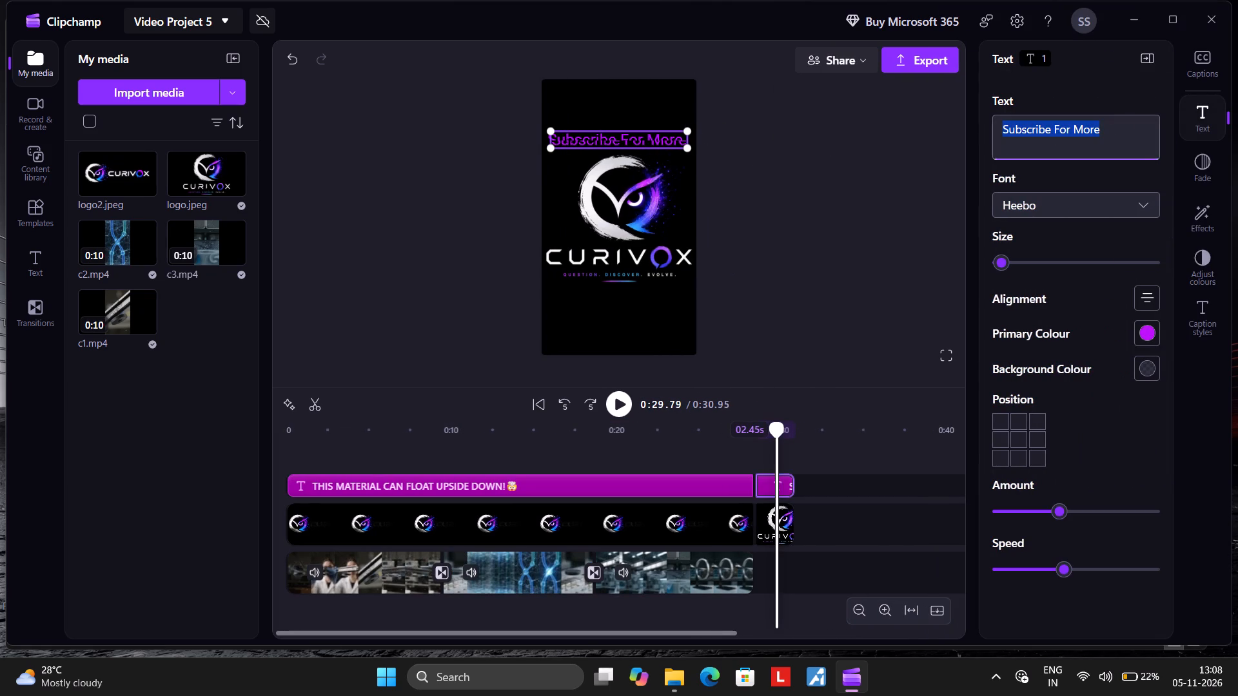
{"action": "key", "text": "BackSpace"}
{"action": "key", "text": "f"}
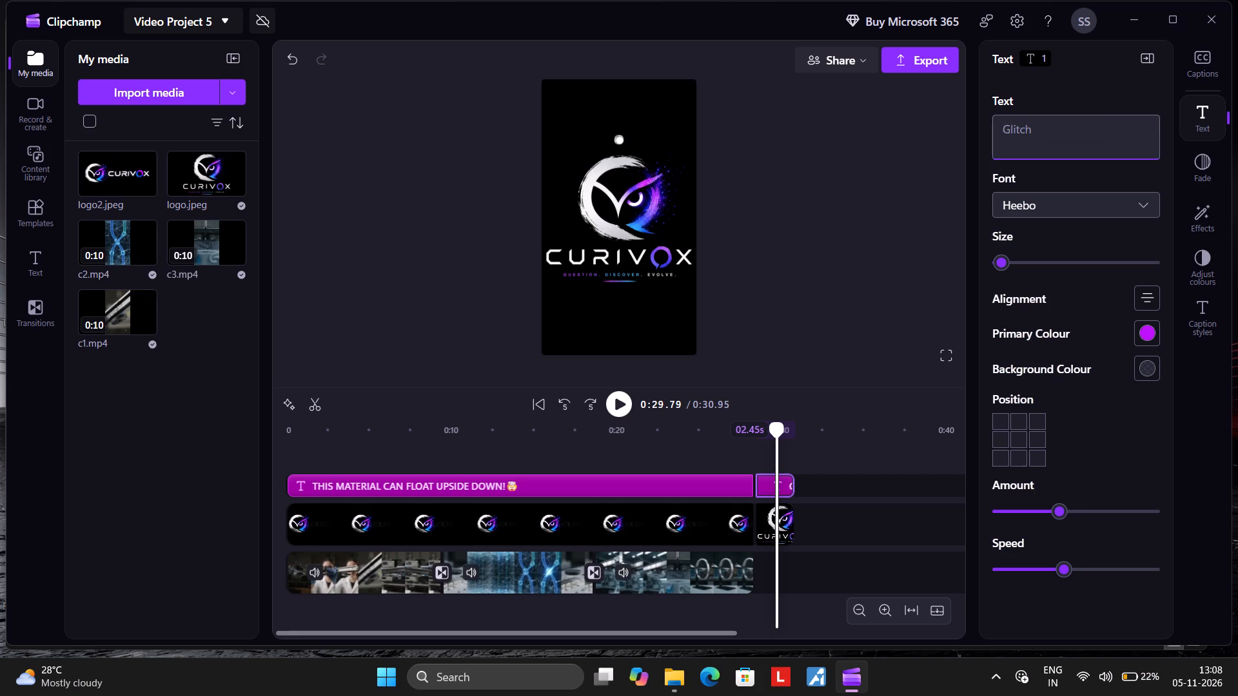
{"action": "type", "text": "ollow"}
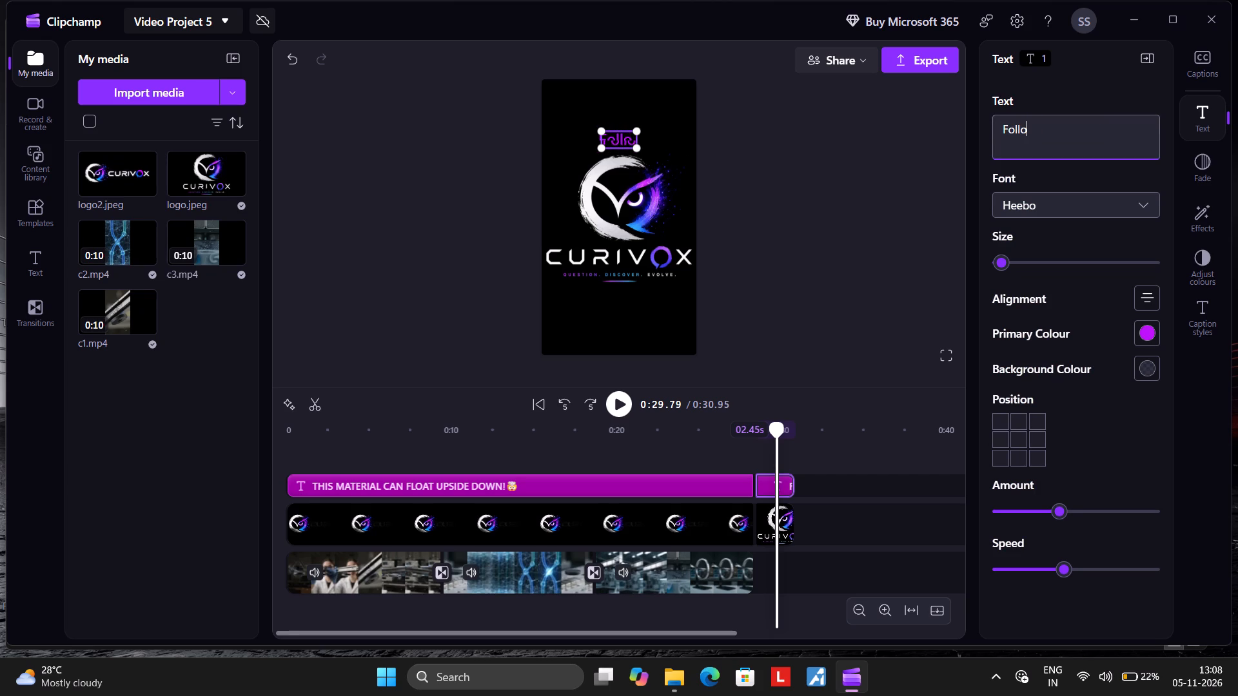
{"action": "key", "text": "space"}
{"action": "key", "text": "f"}
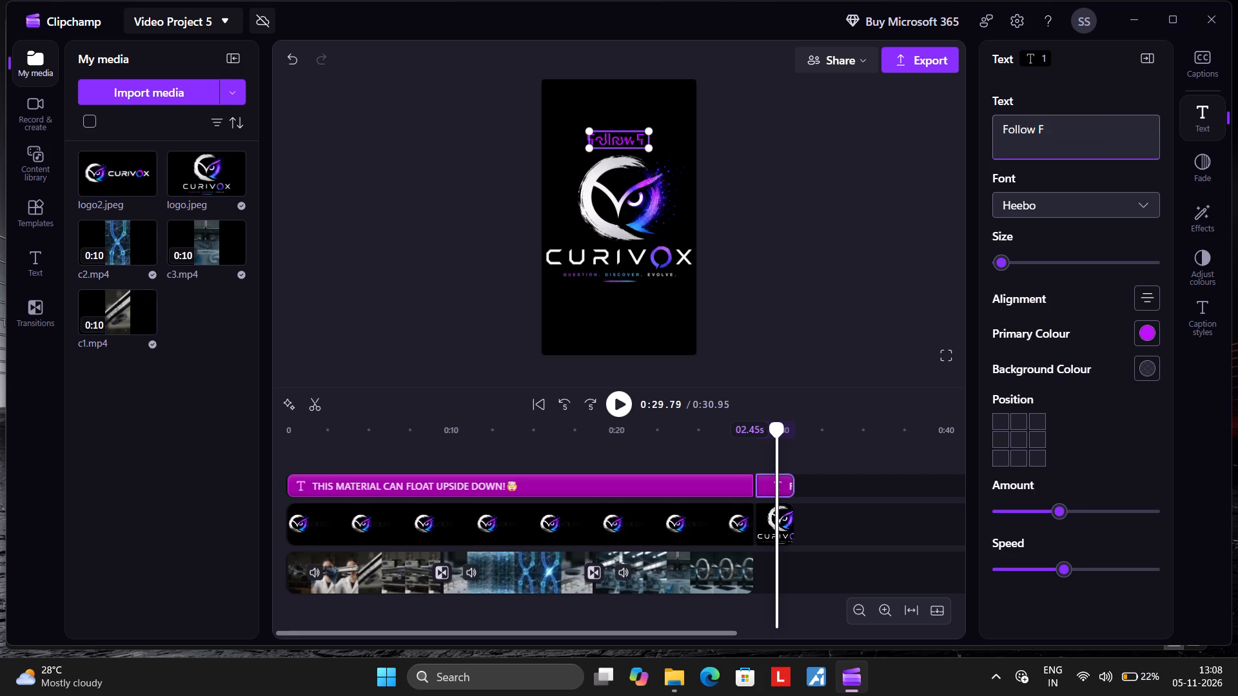
{"action": "type", "text": "or"}
{"action": "key", "text": "space"}
{"action": "key", "text": "m"}
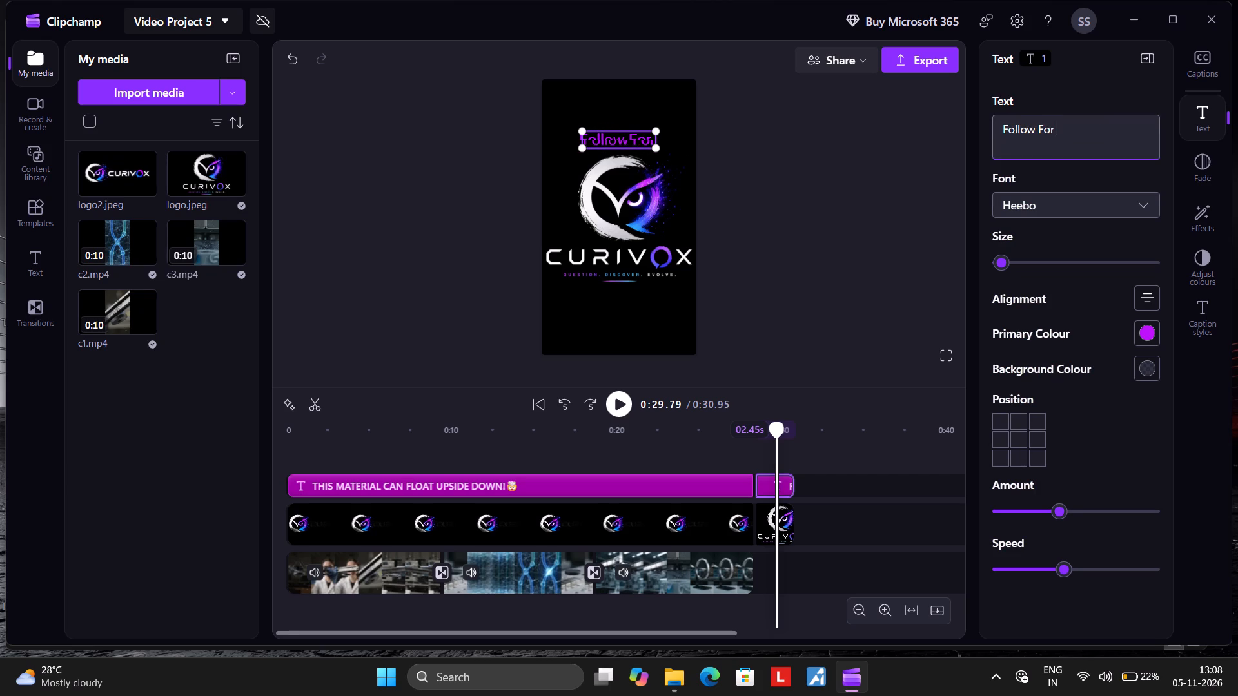
{"action": "type", "text": "ore"}
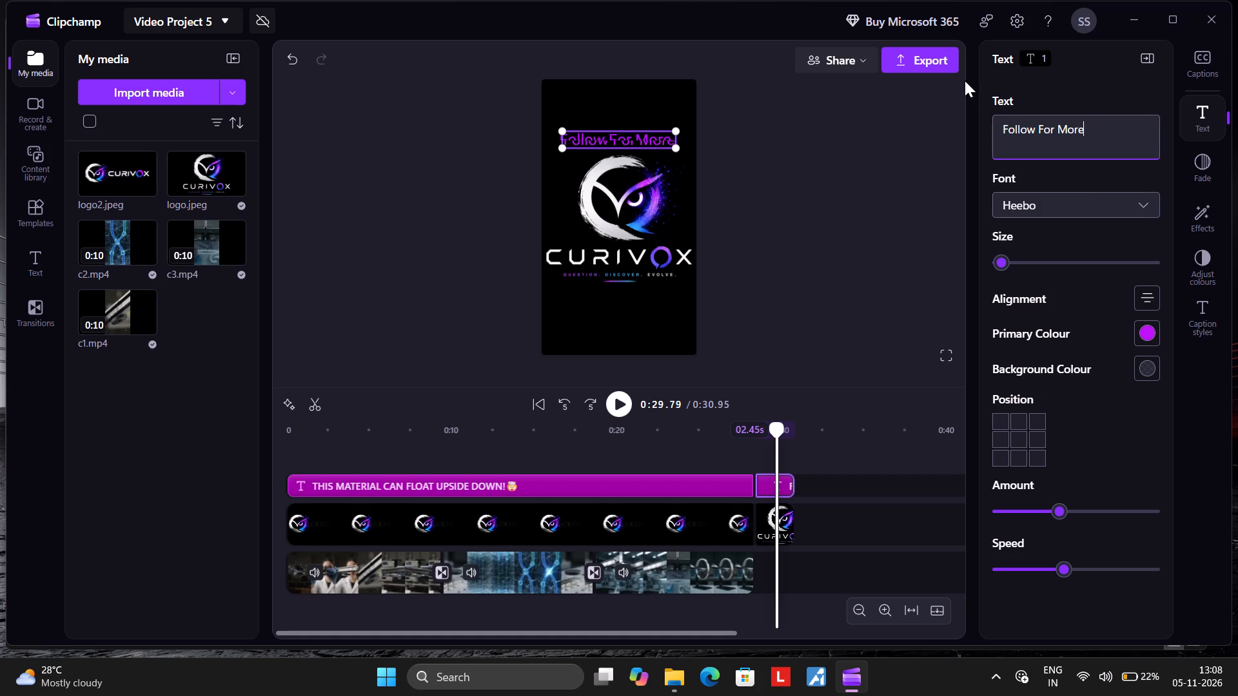
Export the video at 1080p with the file name i.
{"action": "left_click", "coordinate": [950, 65]}
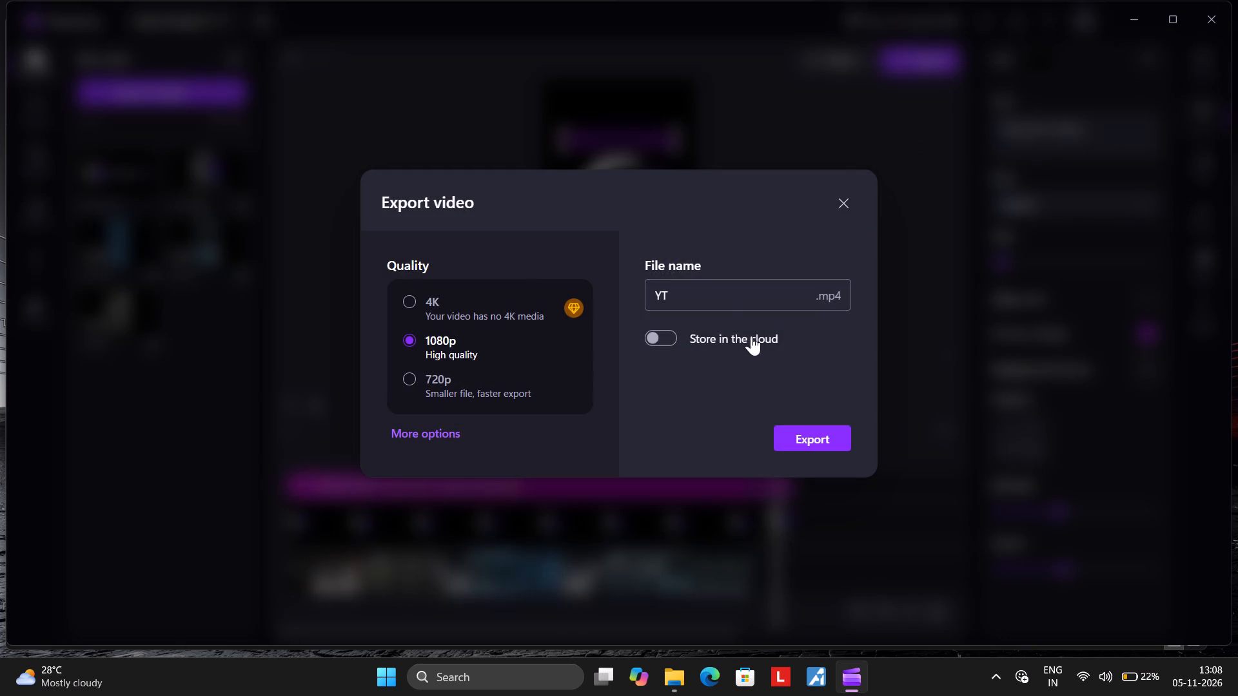
{"action": "left_click", "coordinate": [713, 291]}
{"action": "key", "text": "BackSpace"}
{"action": "key", "text": "BackSpace"}
{"action": "key", "text": "i"}
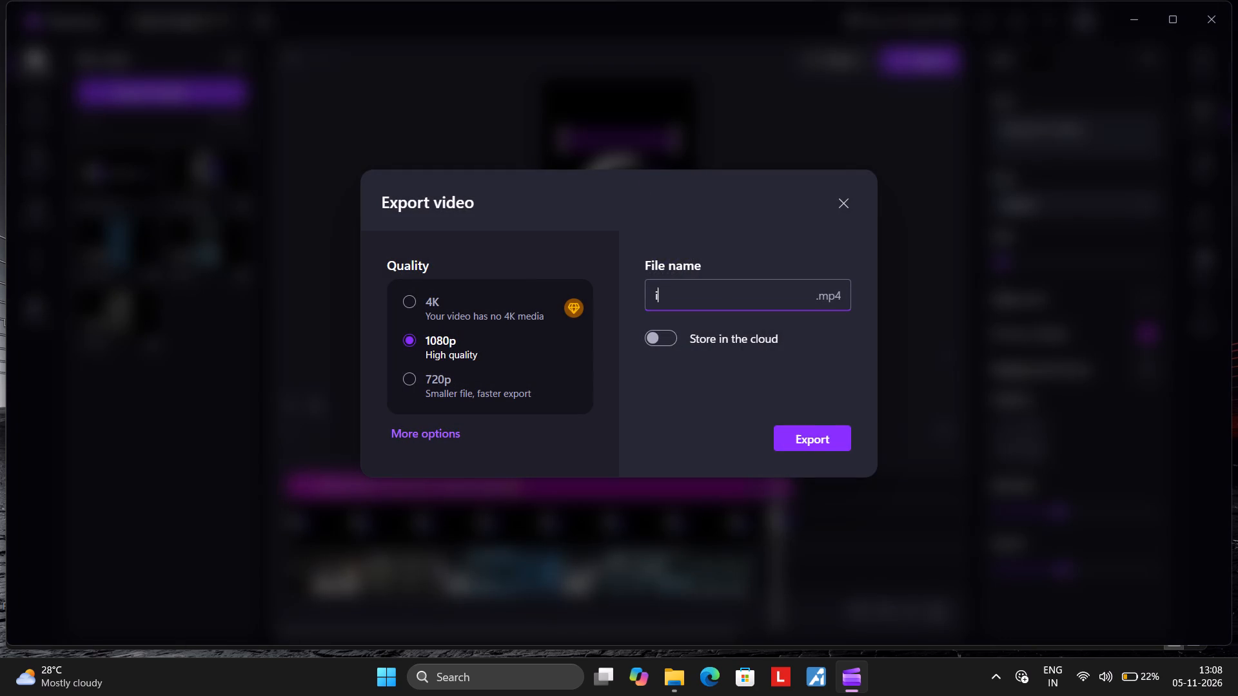
{"action": "left_click", "coordinate": [812, 431]}
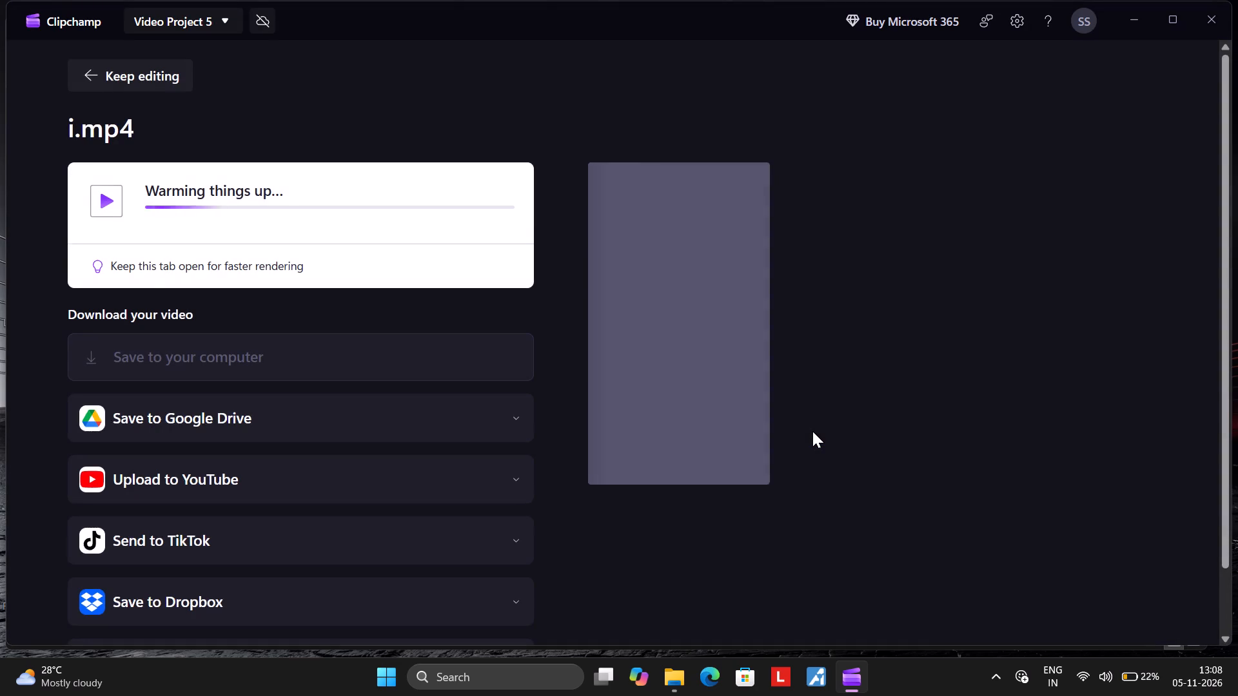
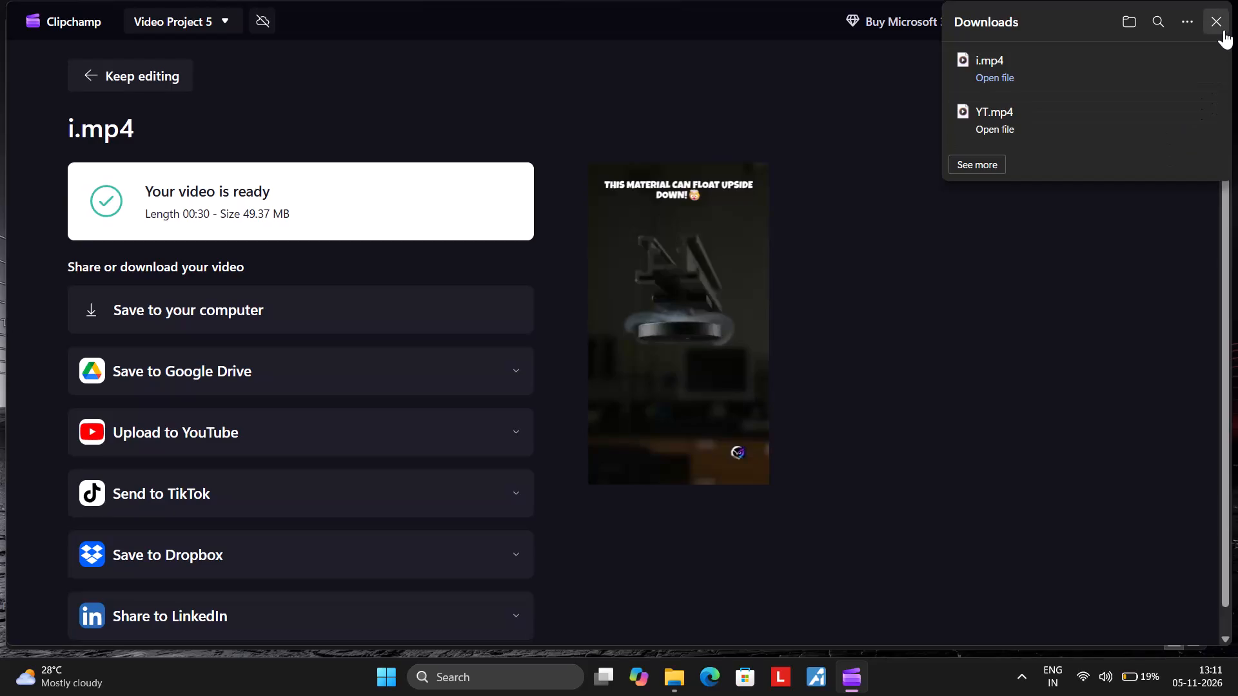
Switch to the Downloads folder in File Explorer and share i.mp4 to the OnePlus 10R 5G phone.
{"action": "left_click", "coordinate": [1223, 28]}
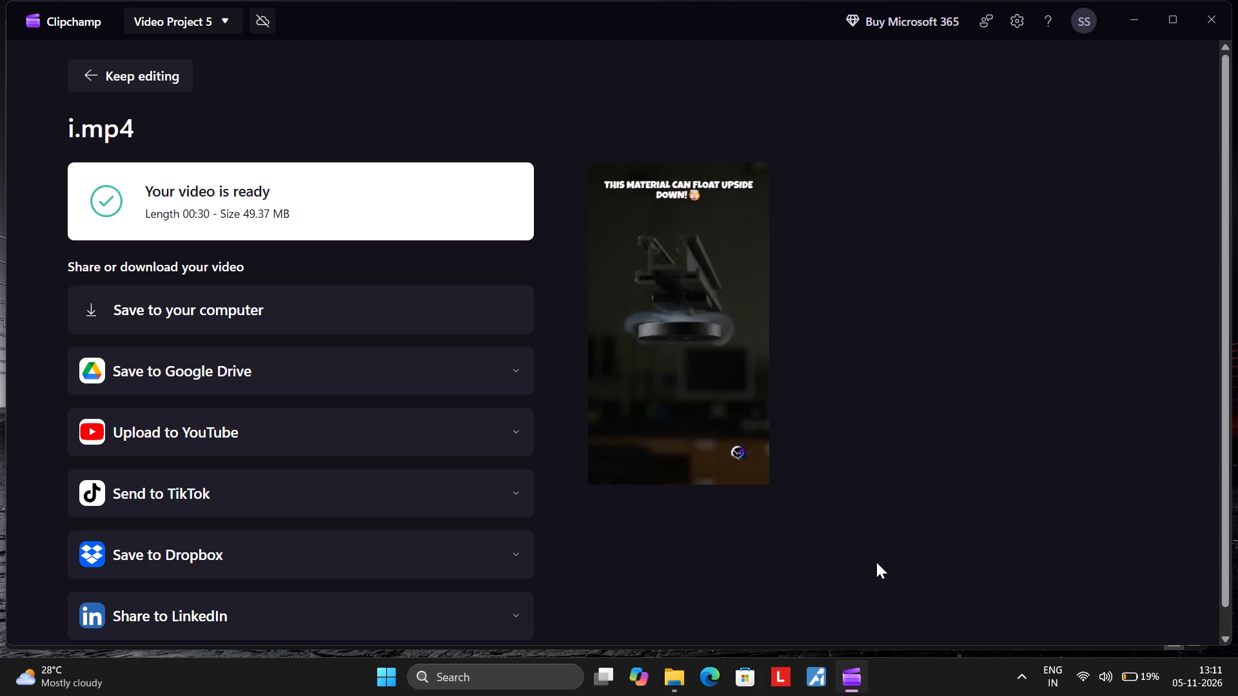
{"action": "left_click", "coordinate": [681, 684]}
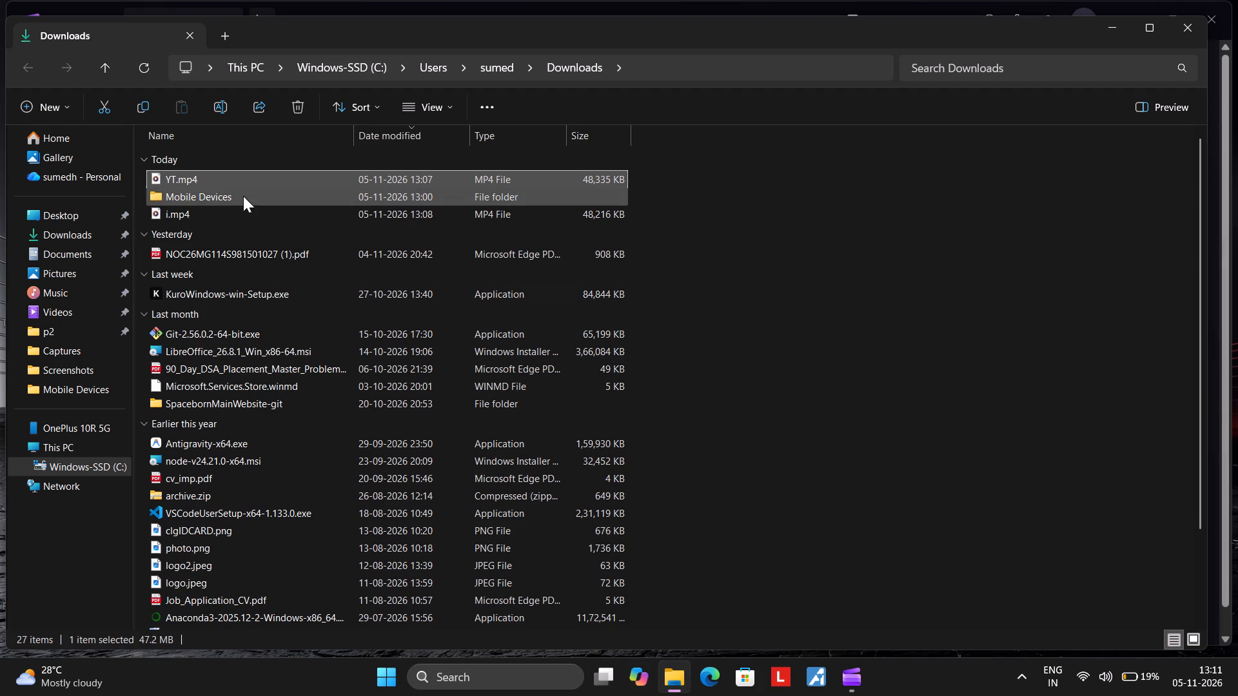
{"action": "left_click", "coordinate": [230, 209]}
{"action": "left_click", "coordinate": [261, 101]}
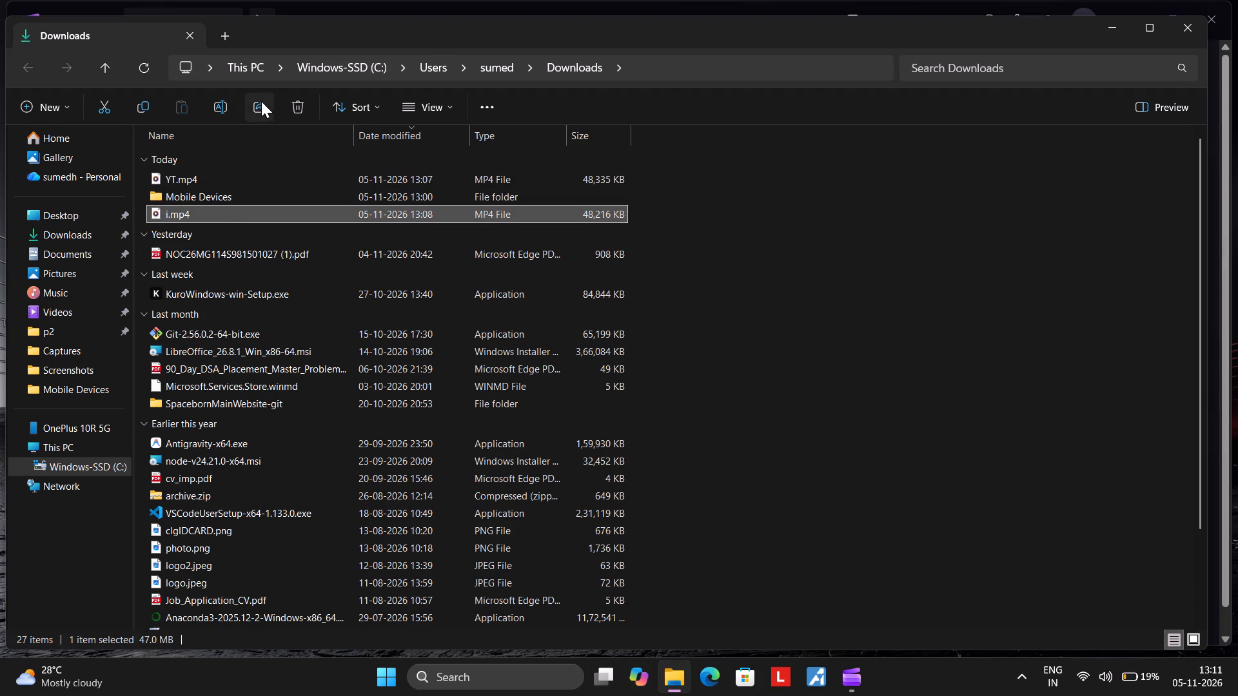
{"action": "left_click", "coordinate": [499, 327]}
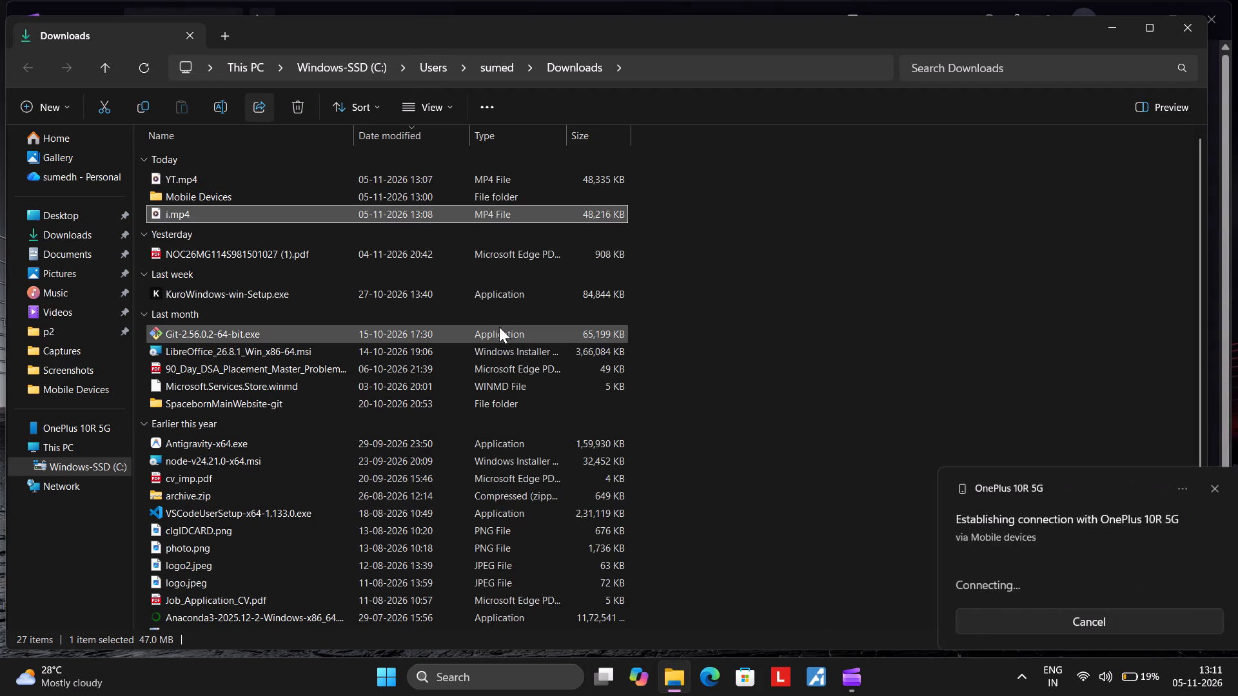
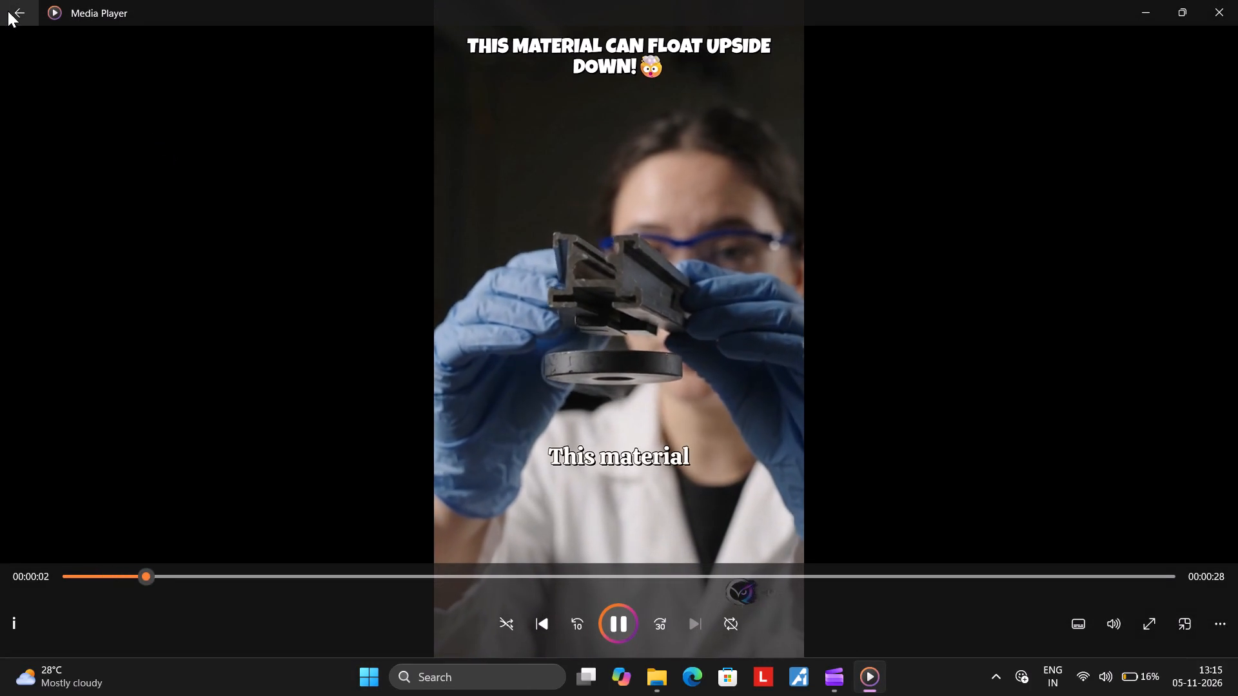
Leave the i.mp4 playback and close Media Player.
{"action": "left_click", "coordinate": [14, 14]}
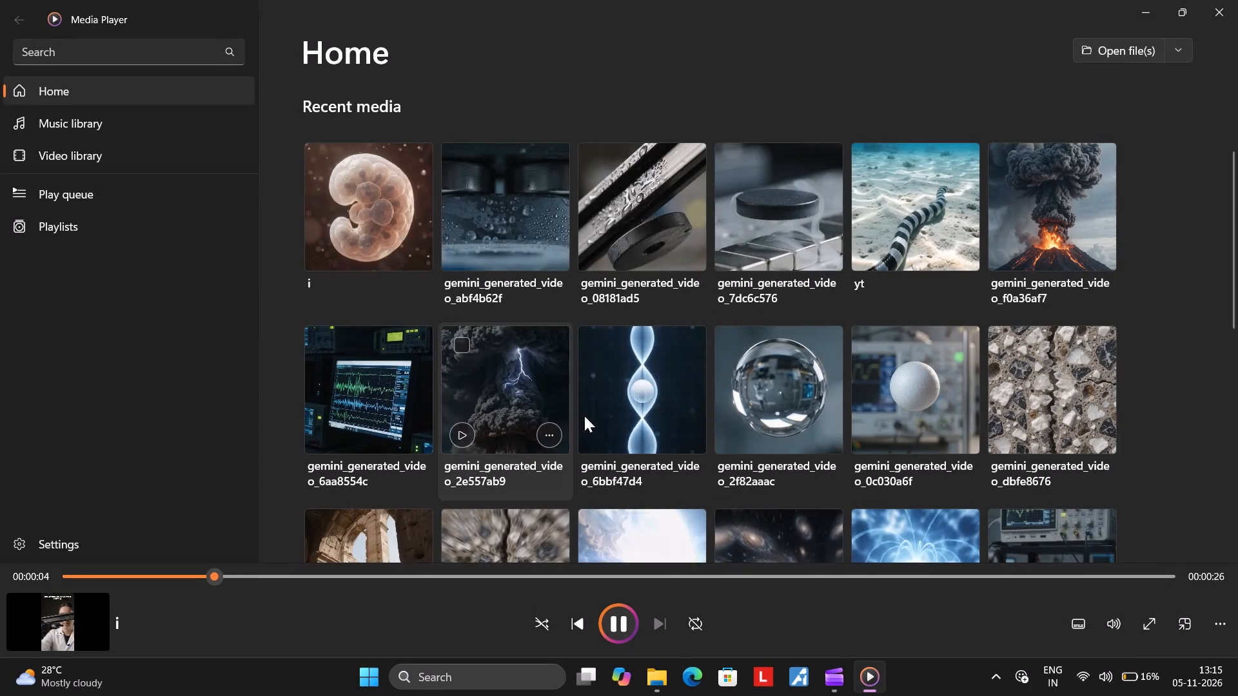
{"action": "left_click", "coordinate": [1227, 8]}
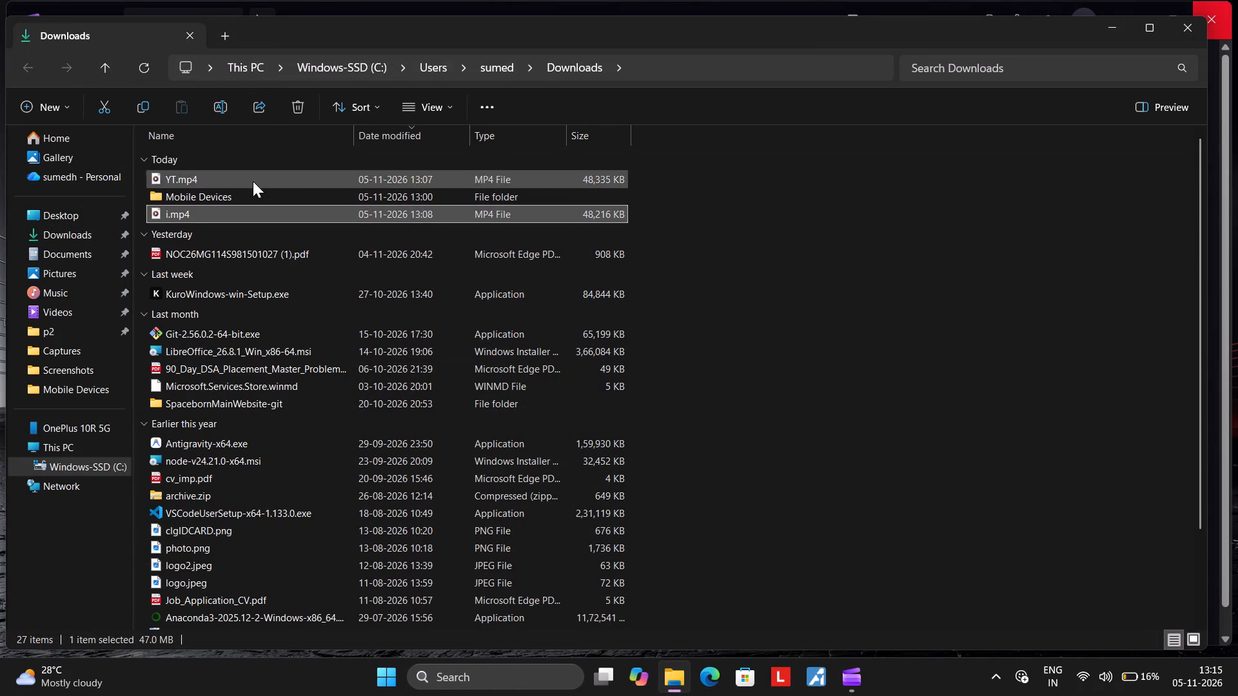
Delete the exported videos YT.mp4 and i.mp4 from the Downloads folder.
{"action": "left_click", "coordinate": [255, 179], "text": "ctrl"}
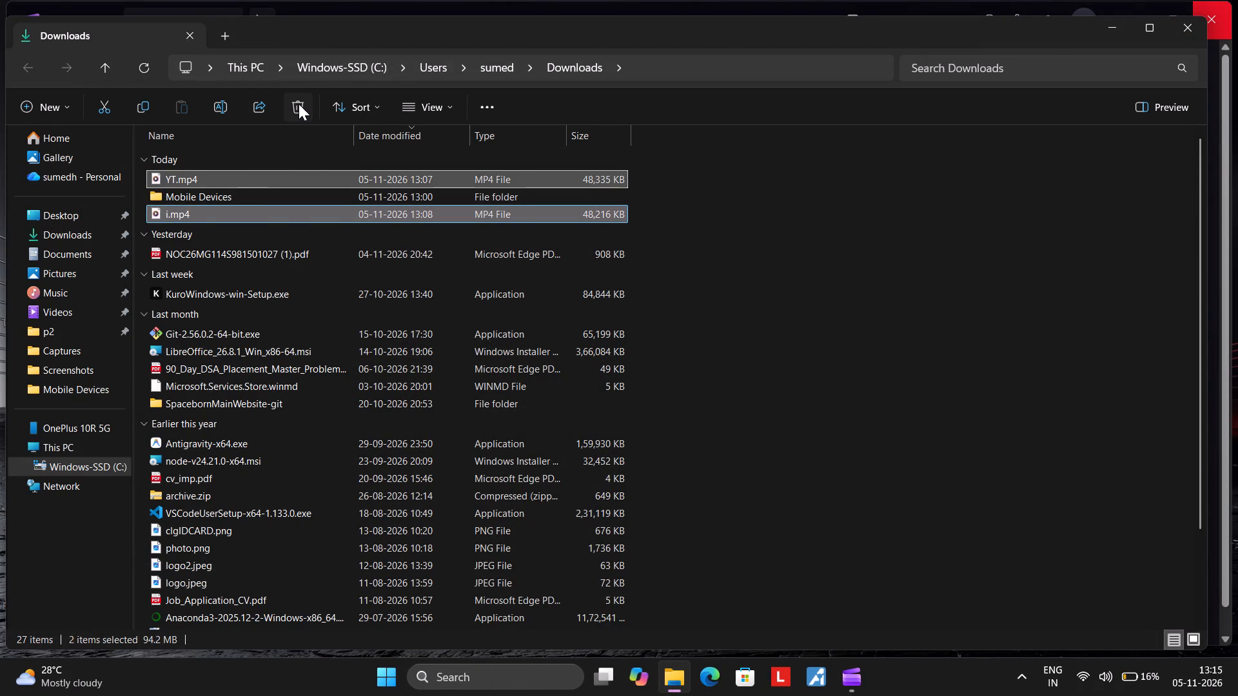
{"action": "left_click", "coordinate": [299, 104]}
Open the Mobile Devices folder in Downloads and delete the clips c1.mp4, c2.mp4 and c3.mp4.
{"action": "double_click", "coordinate": [257, 177]}
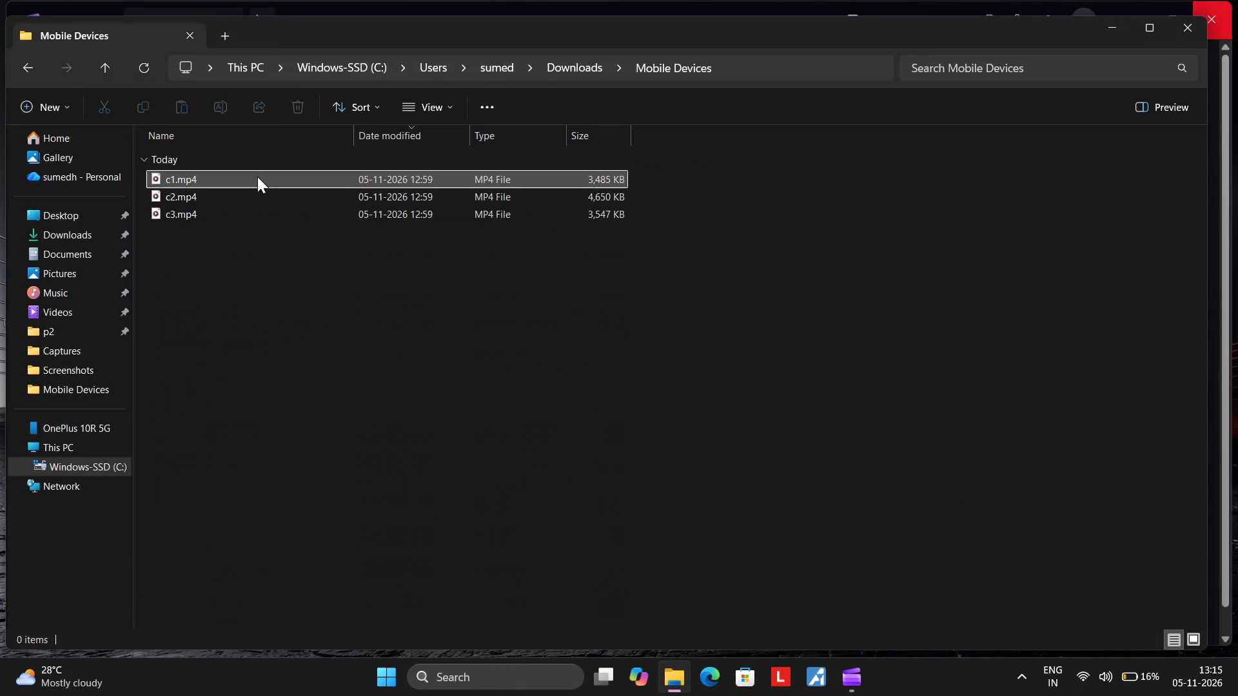
{"action": "left_click_drag", "start_coordinate": [257, 177], "coordinate": [253, 224], "text": "ctrl"}
{"action": "left_click", "coordinate": [297, 104]}
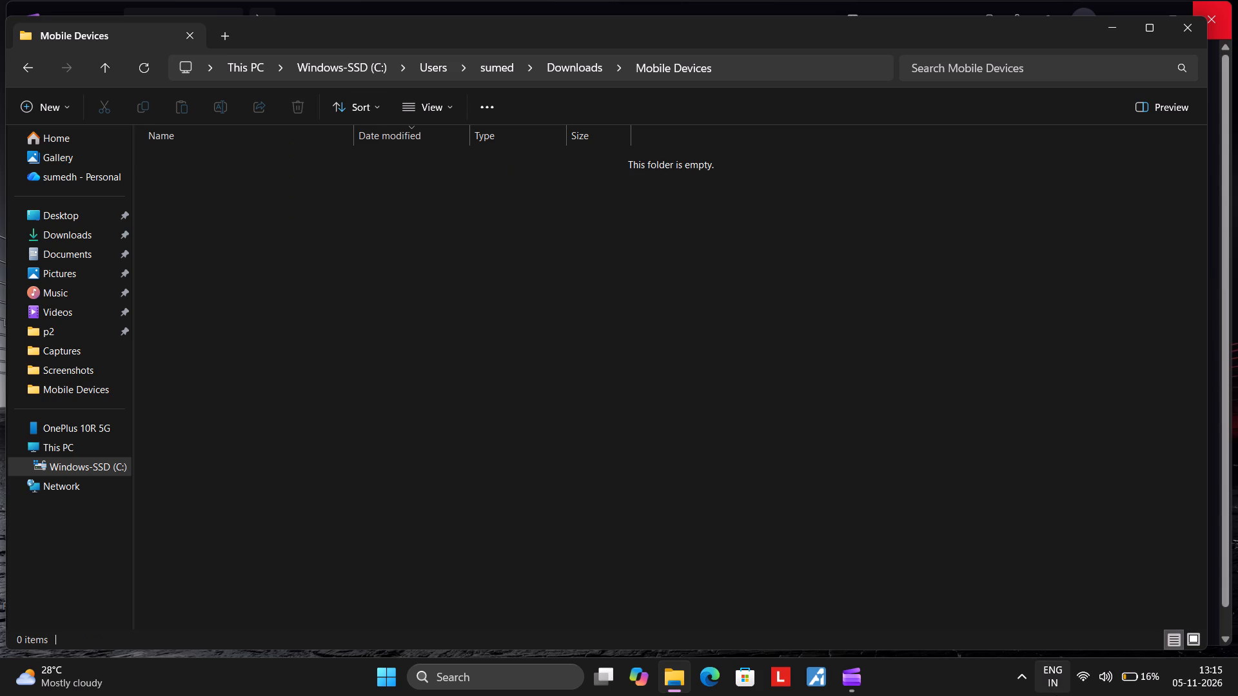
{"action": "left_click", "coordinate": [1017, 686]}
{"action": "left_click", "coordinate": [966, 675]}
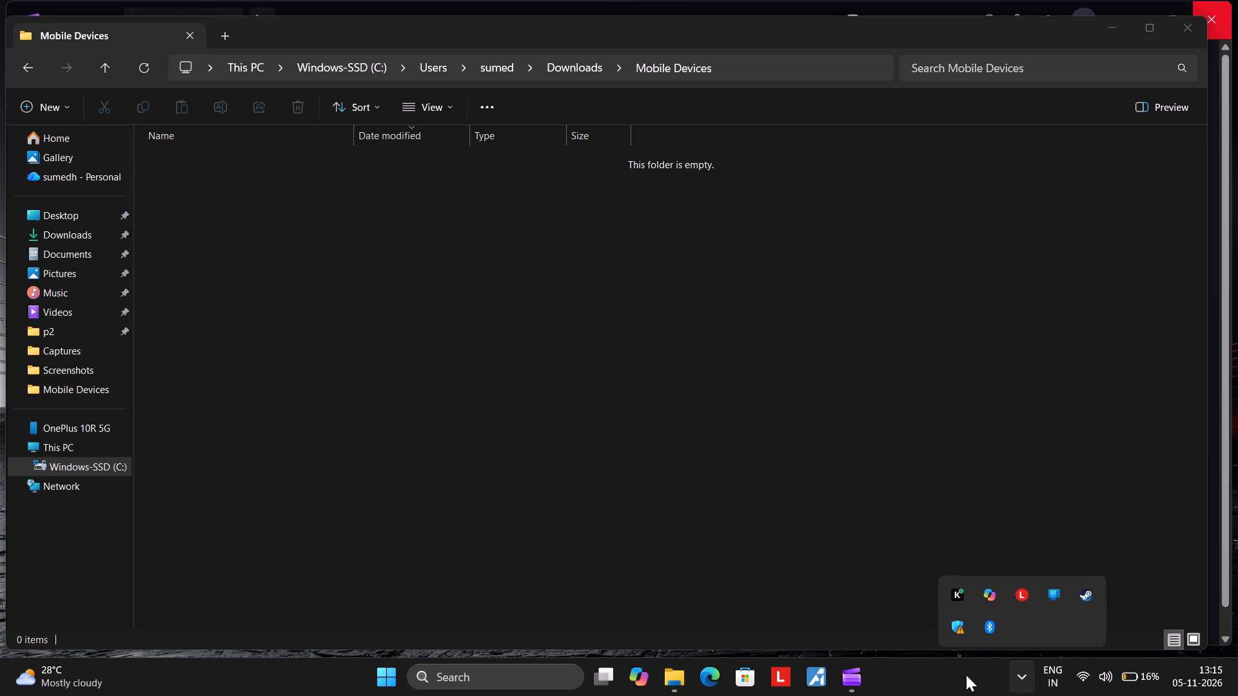
Switch to Clipchamp, leave the i.mp4 export page and go to the home page, continuing without backing up the media.
{"action": "left_click", "coordinate": [855, 677]}
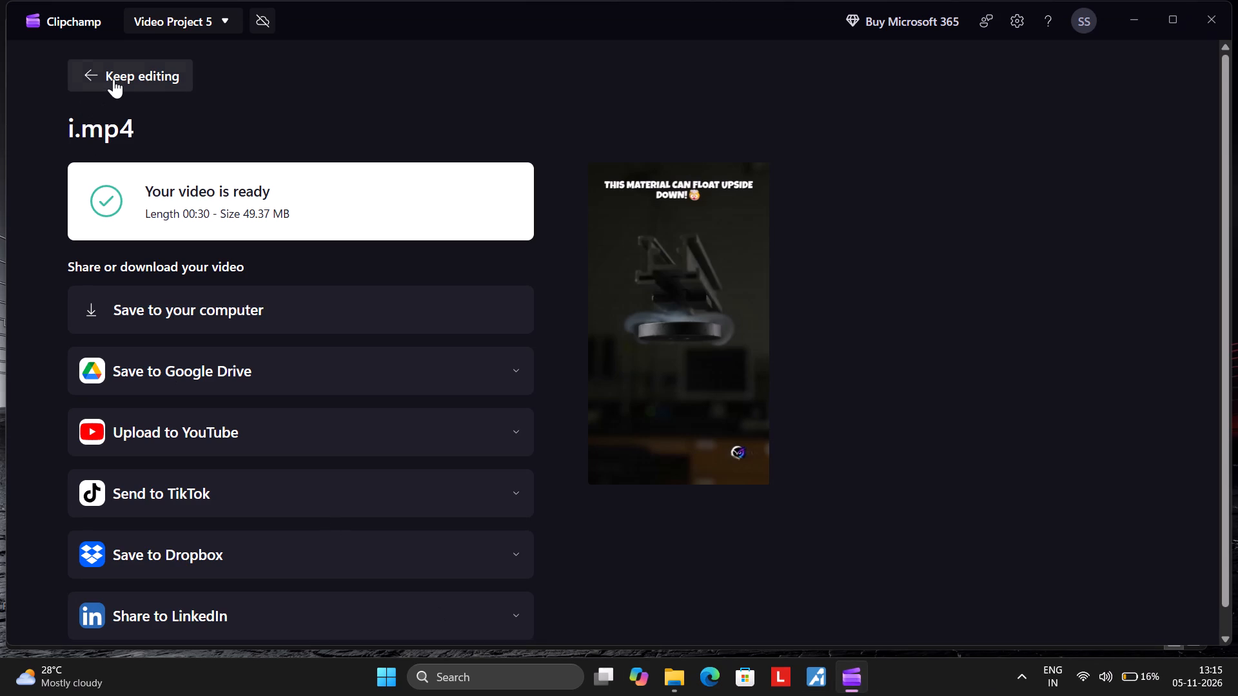
{"action": "left_click", "coordinate": [113, 79]}
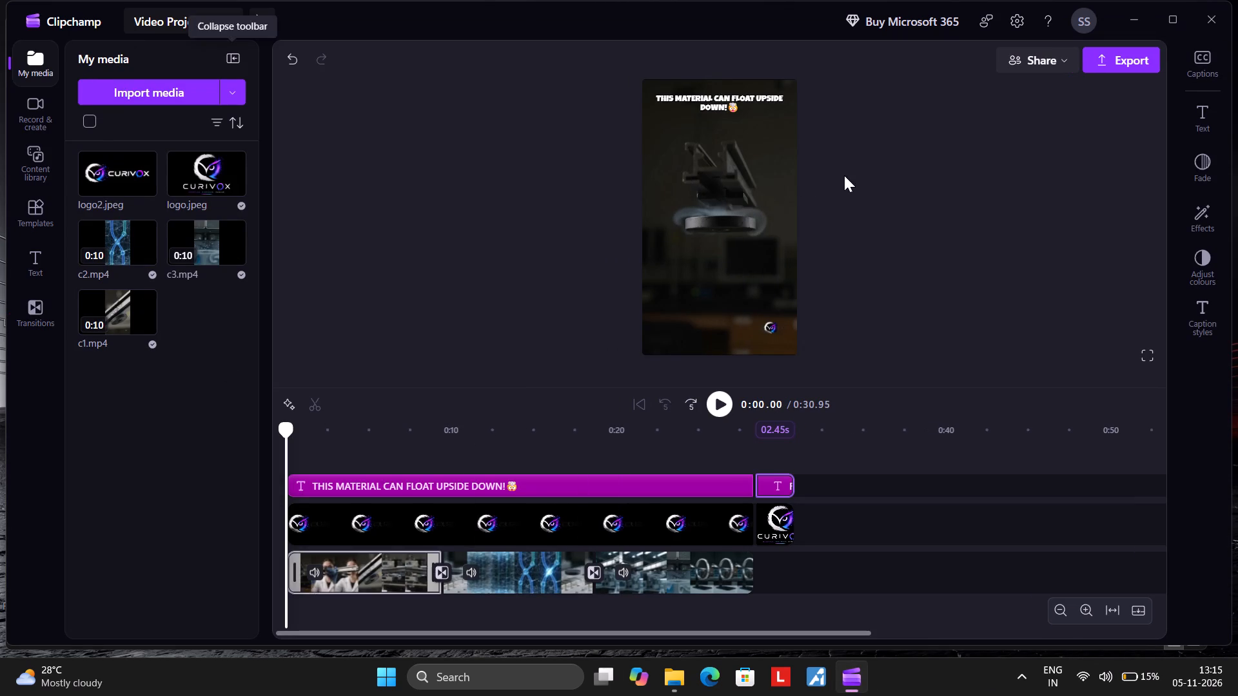
{"action": "left_click", "coordinate": [64, 6]}
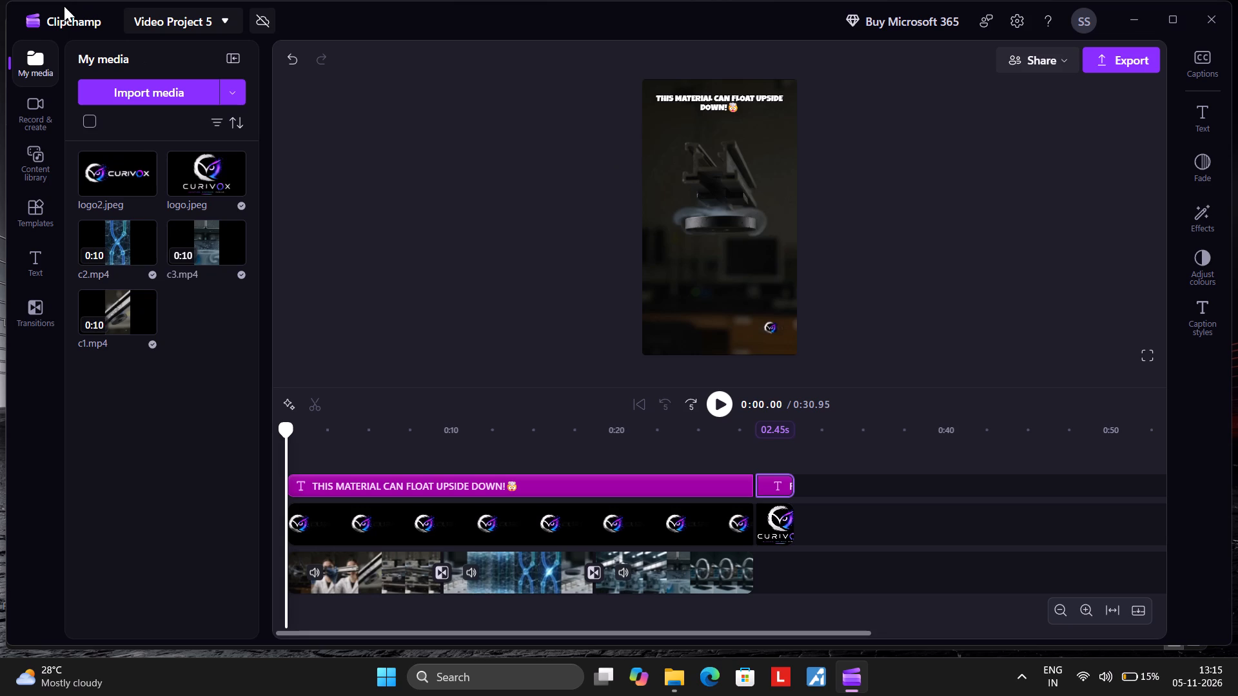
{"action": "left_click", "coordinate": [67, 20]}
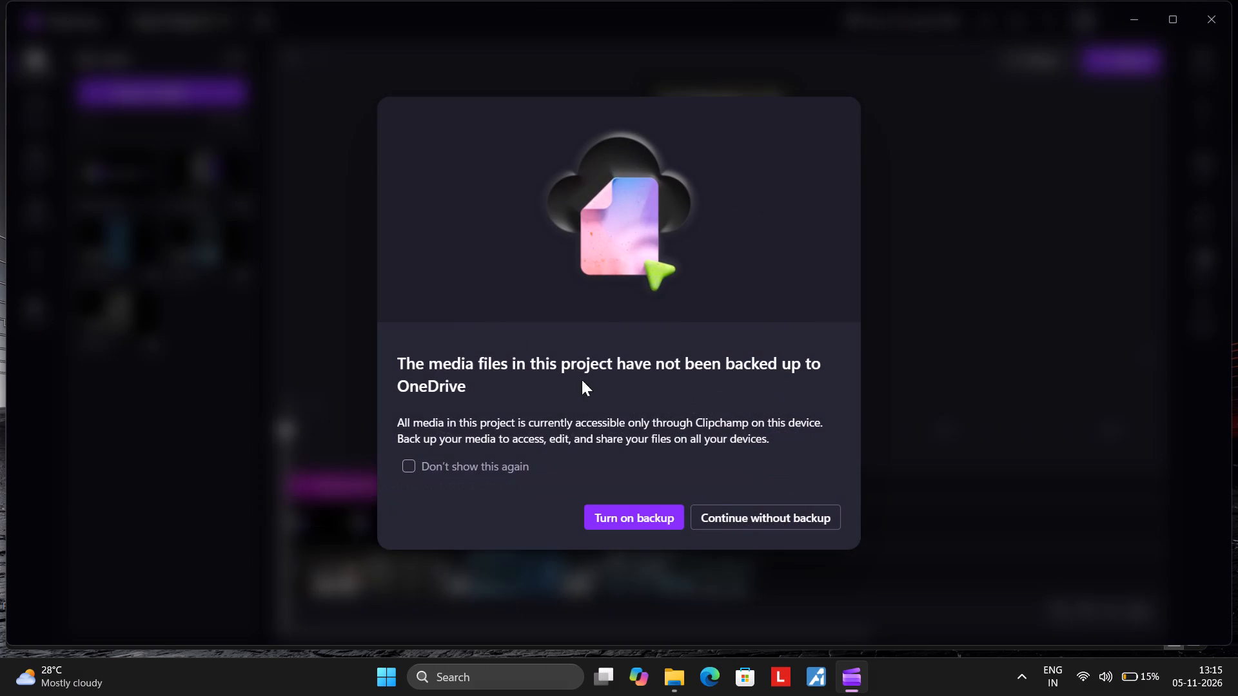
{"action": "left_click", "coordinate": [742, 521]}
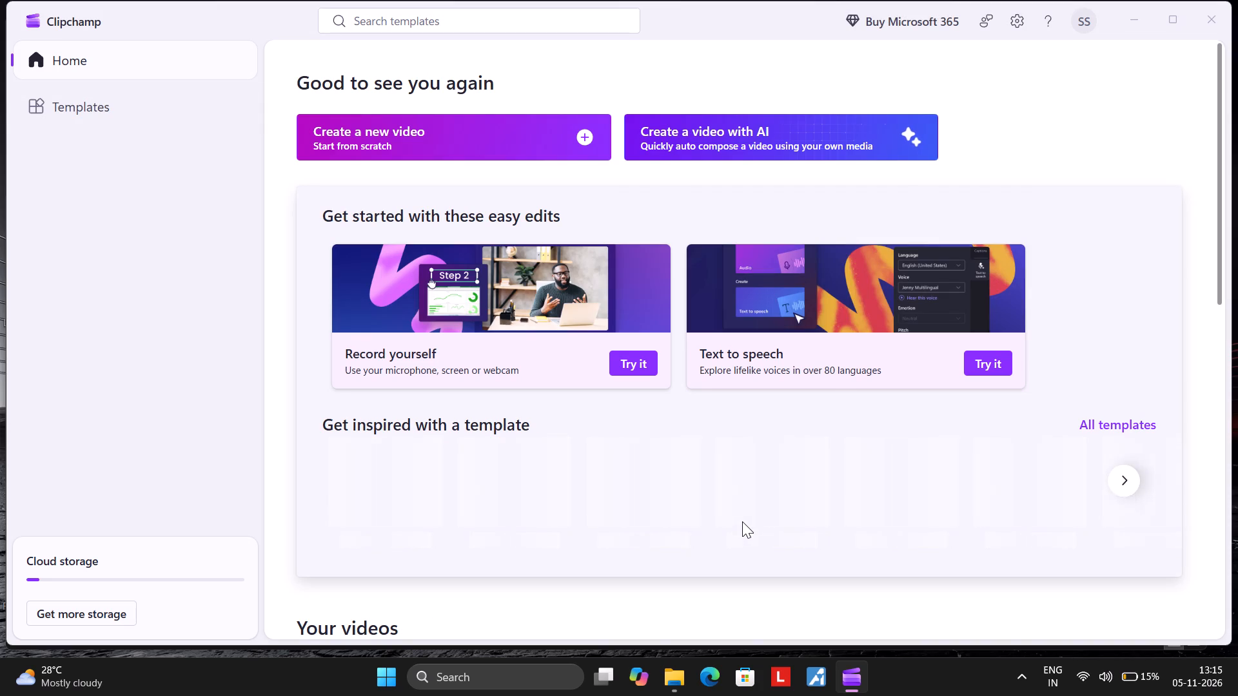
Permanently delete the old projects Video Project 2, Video Project and Video Project 3 from Your videos.
{"action": "scroll", "coordinate": [658, 407], "scroll_direction": "down", "scroll_amount": 2}
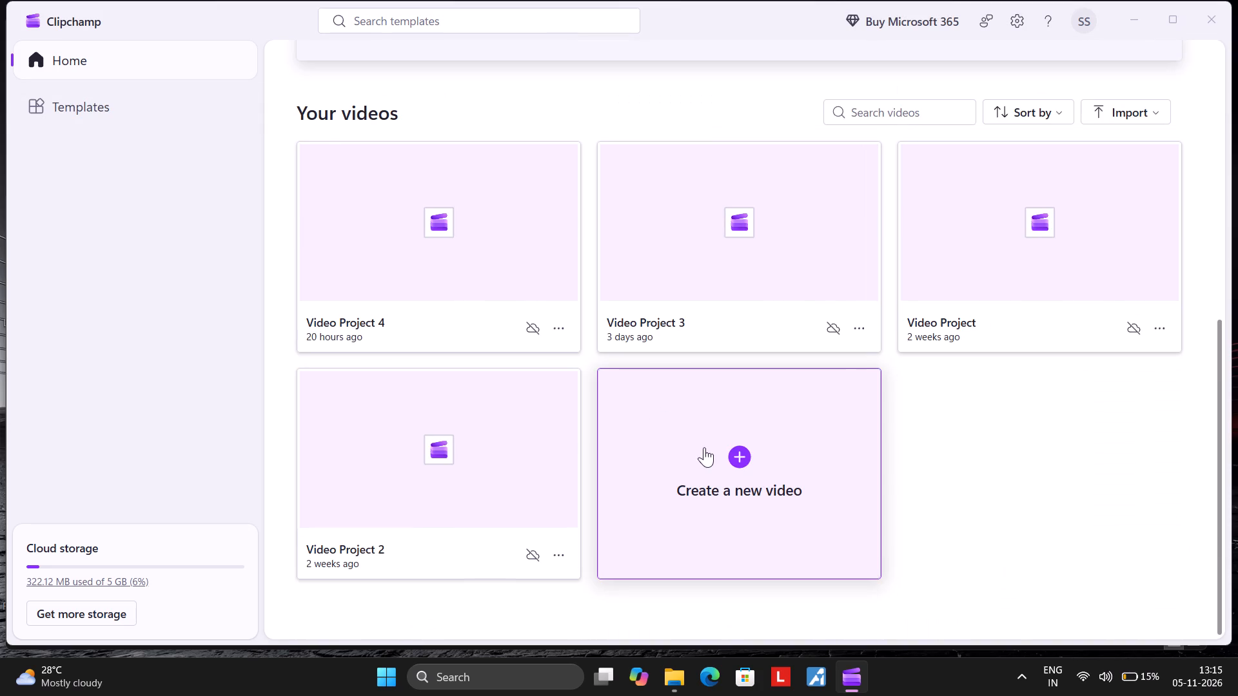
{"action": "left_click", "coordinate": [554, 563]}
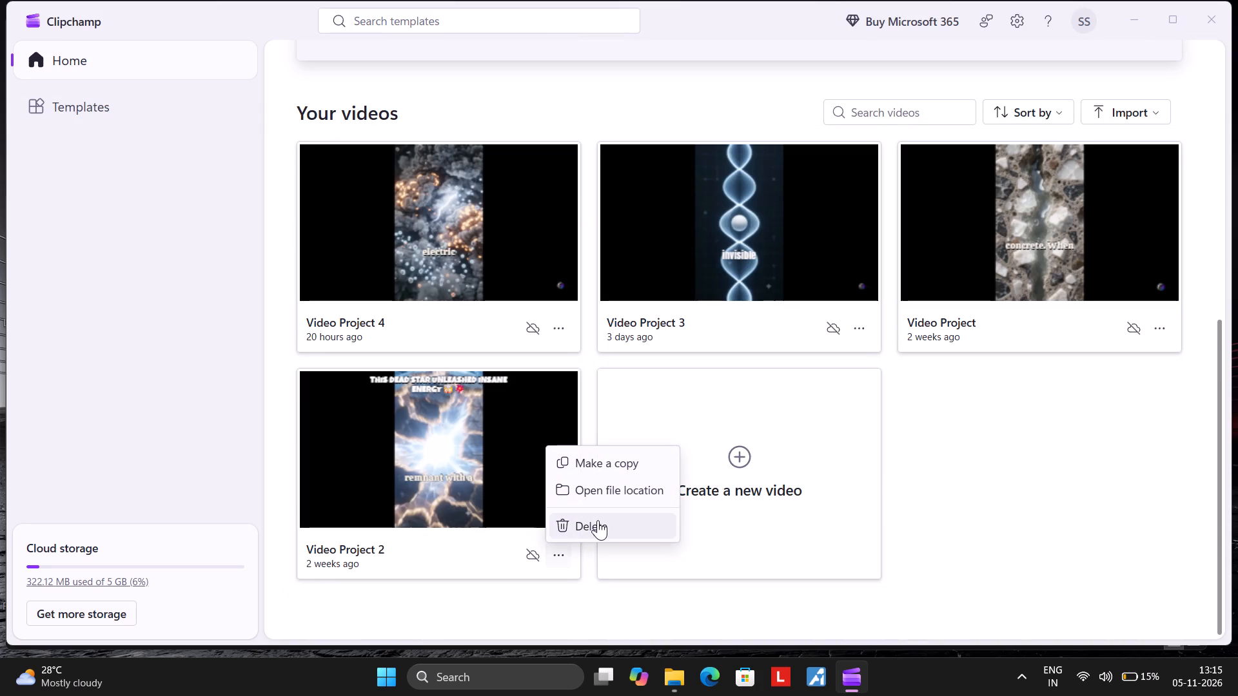
{"action": "left_click", "coordinate": [599, 519]}
{"action": "left_click", "coordinate": [691, 368]}
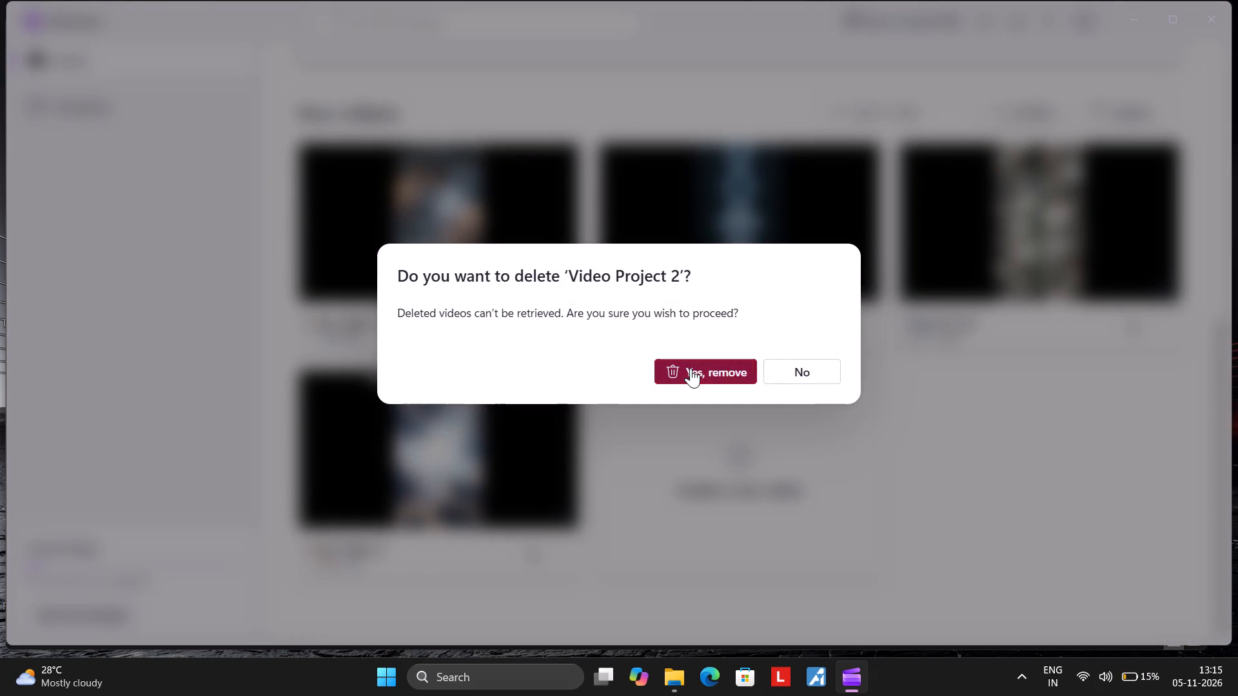
{"action": "left_click", "coordinate": [1164, 335]}
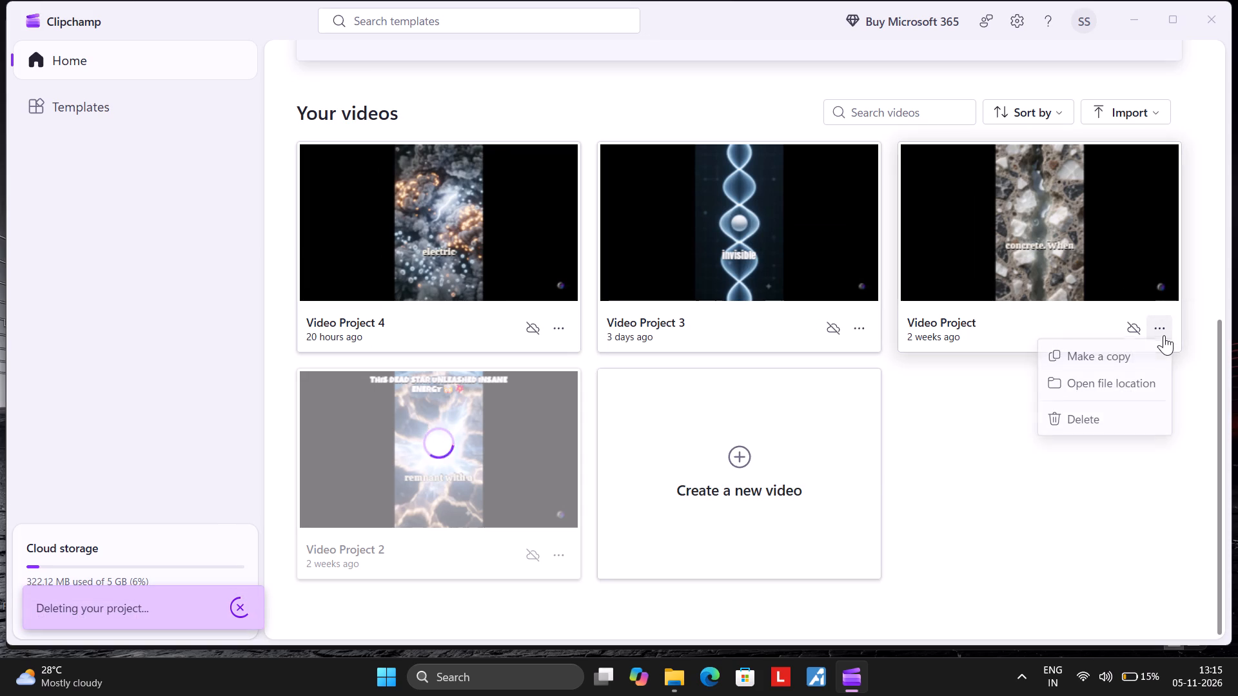
{"action": "left_click", "coordinate": [1078, 419]}
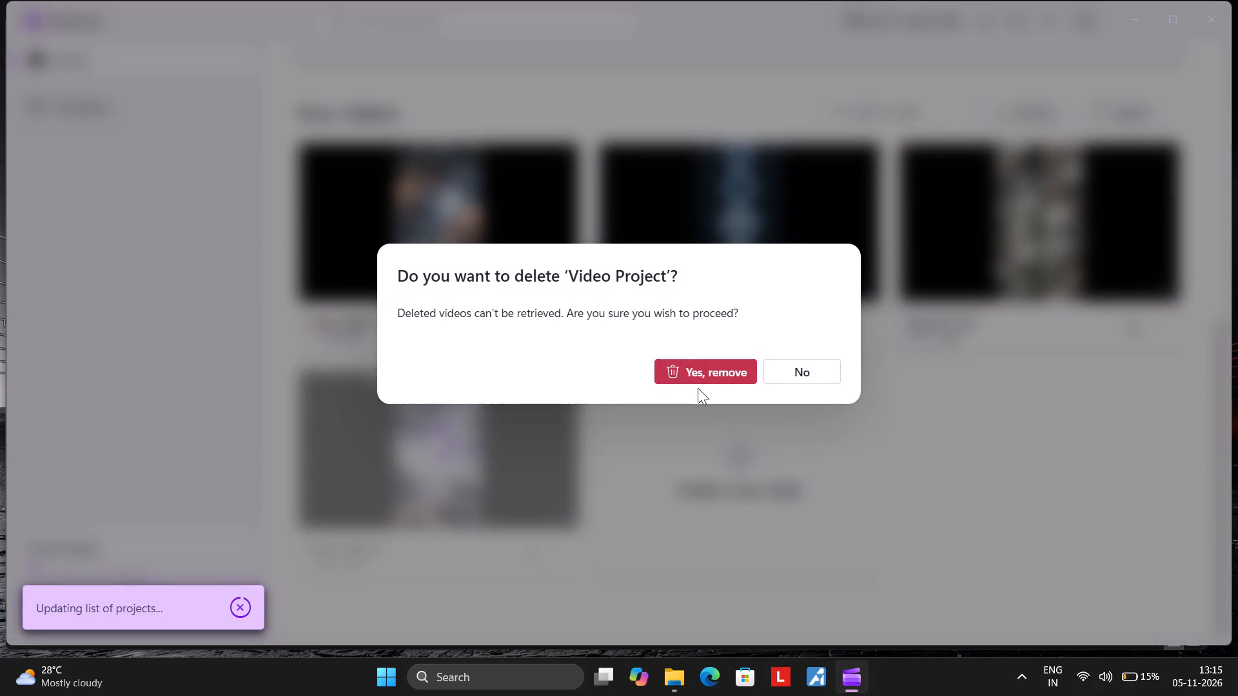
{"action": "left_click", "coordinate": [700, 378]}
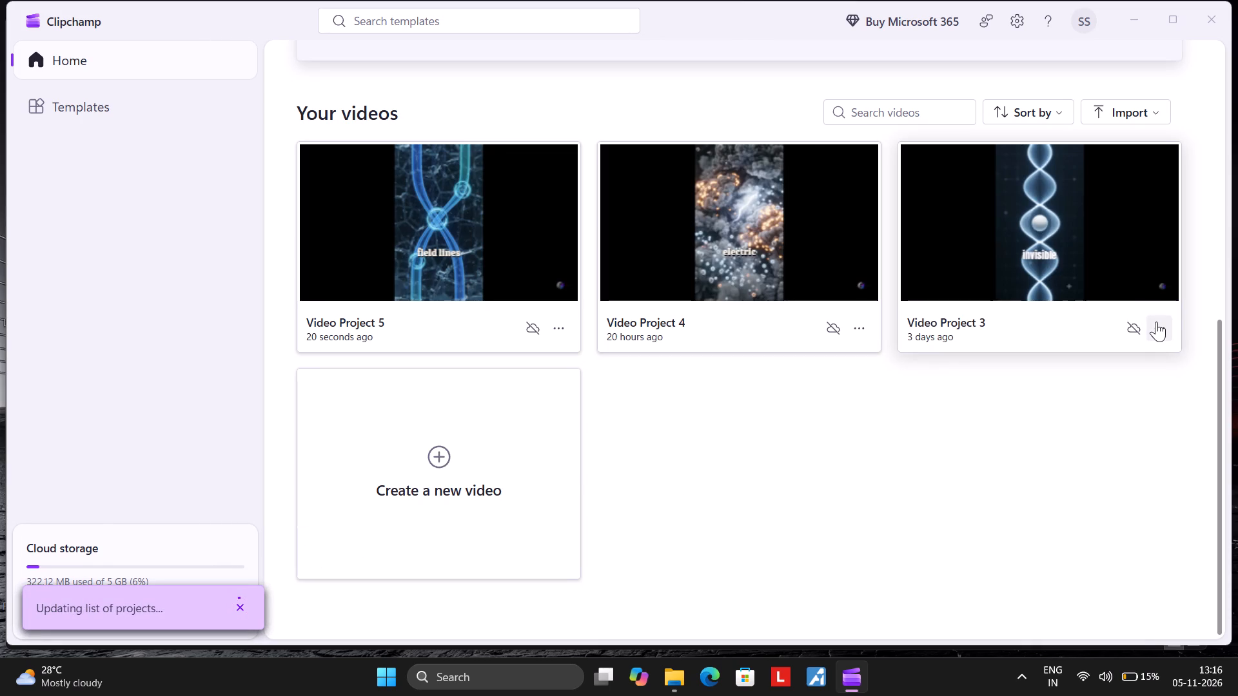
{"action": "left_click", "coordinate": [1156, 322]}
{"action": "left_click", "coordinate": [1065, 416]}
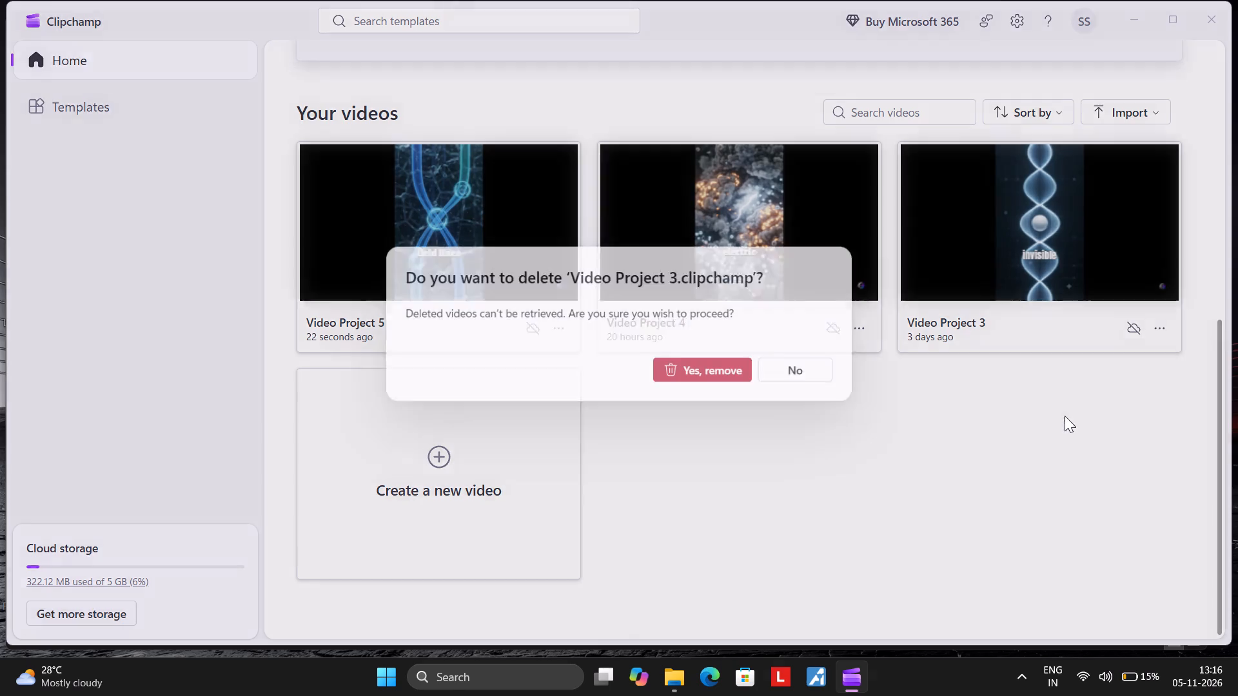
{"action": "left_click", "coordinate": [725, 365]}
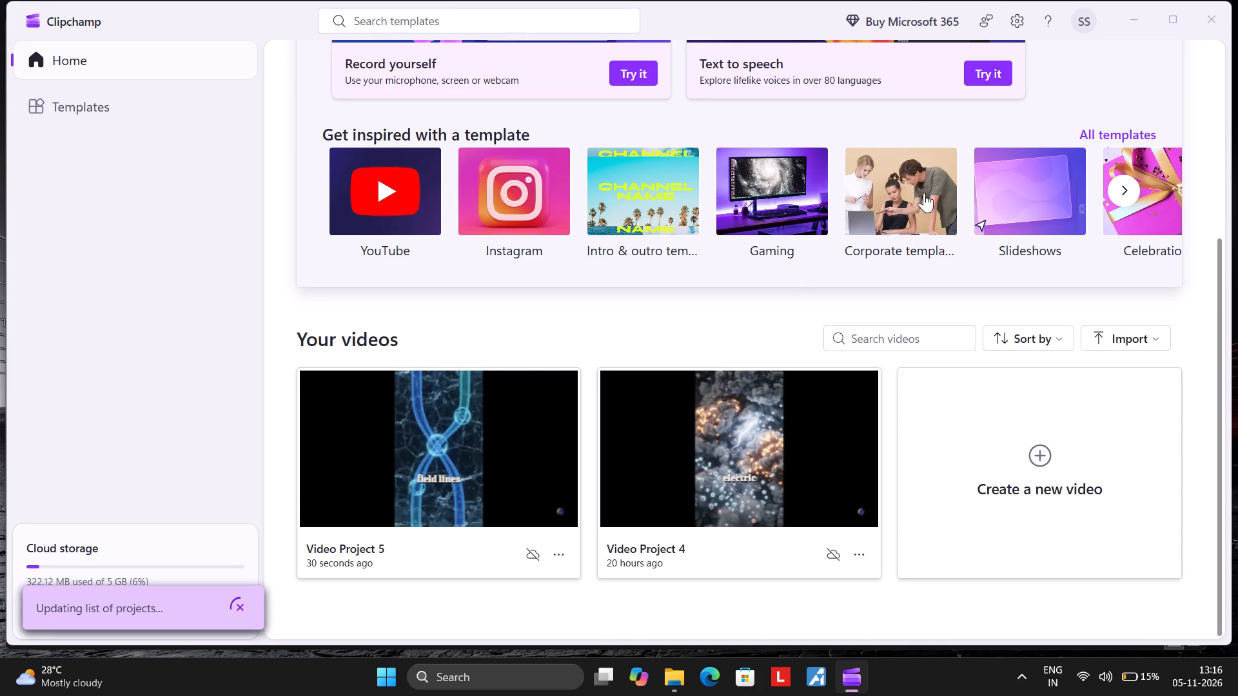
Close Clipchamp and the File Explorer window showing the Mobile Devices folder.
{"action": "left_click", "coordinate": [1227, 18]}
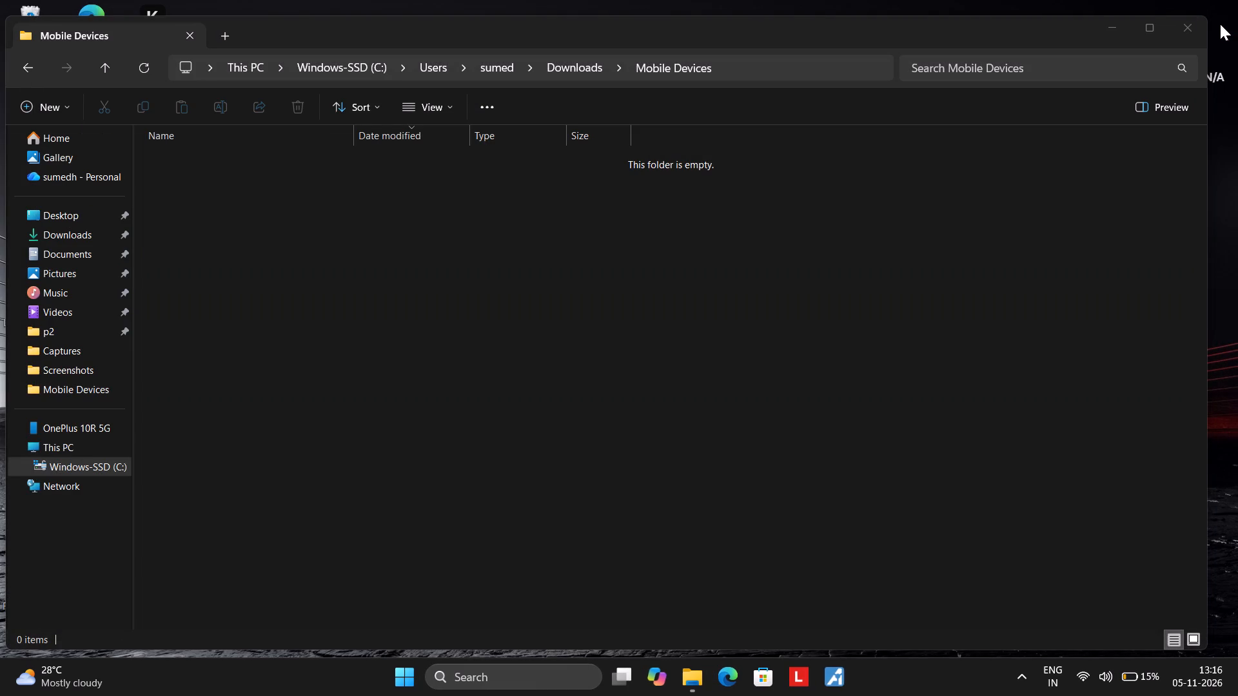
{"action": "left_click_drag", "start_coordinate": [1188, 15], "coordinate": [1186, 22]}
{"action": "left_click", "coordinate": [1197, 37]}
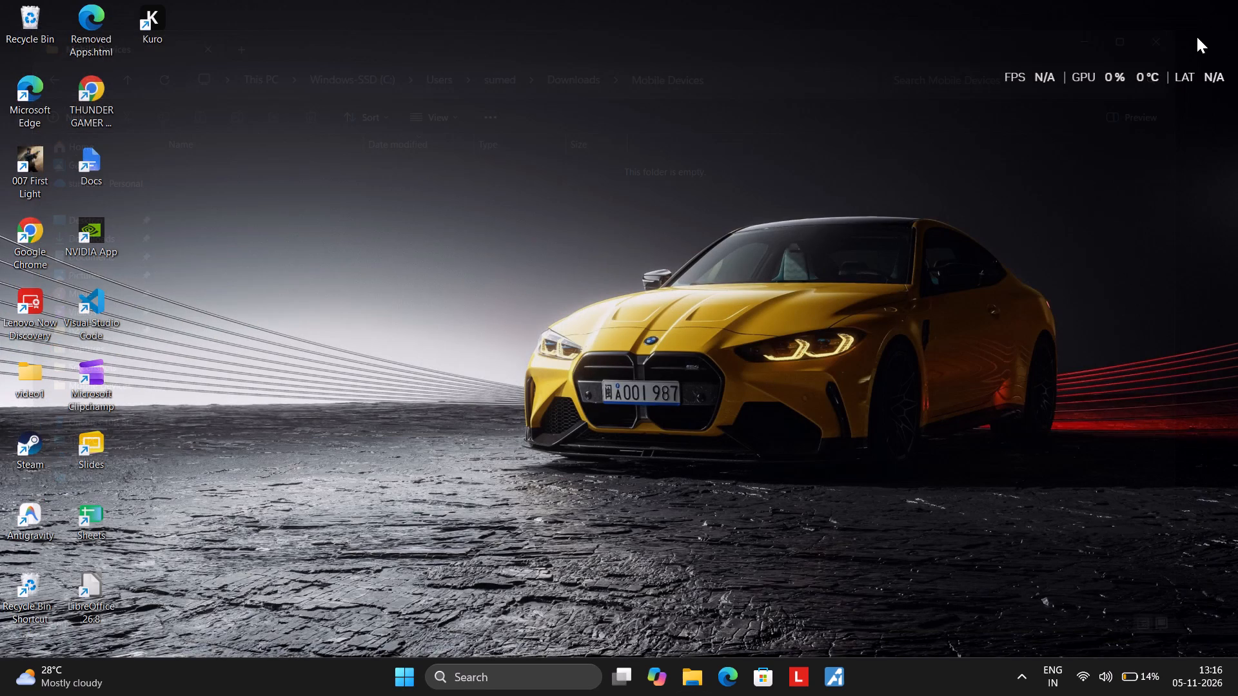
Launch Kuro from the desktop.
{"action": "double_click", "coordinate": [181, 35]}
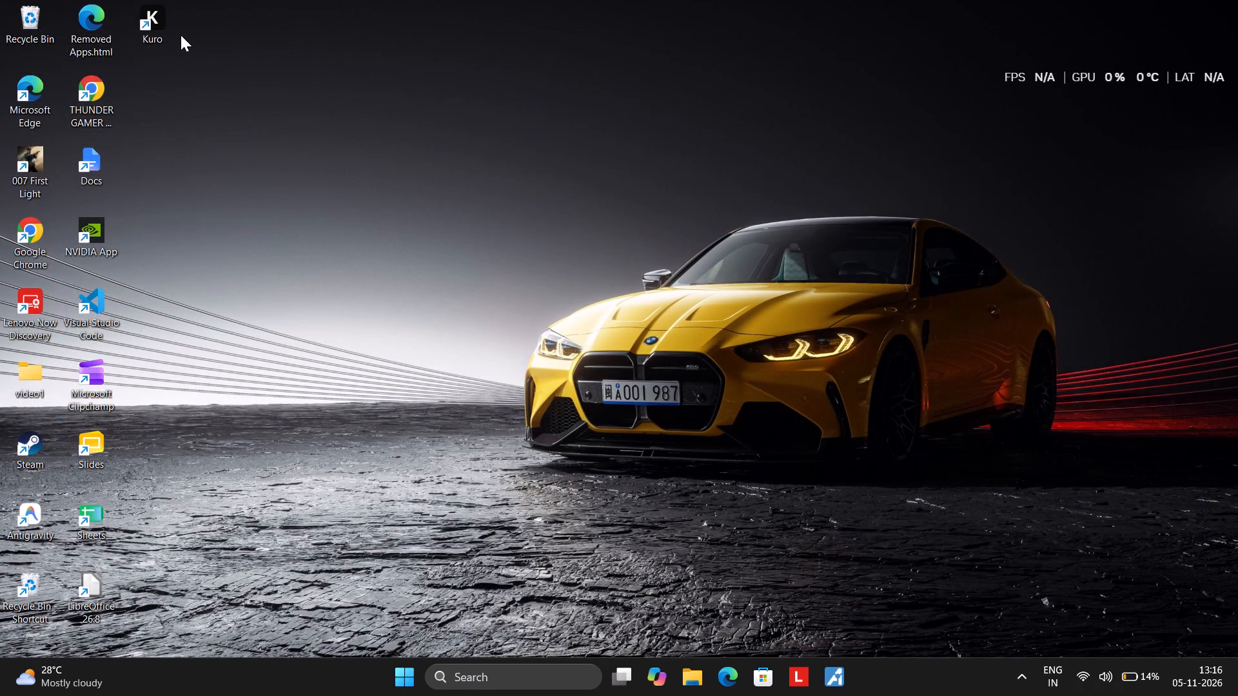
{"action": "double_click", "coordinate": [157, 28]}
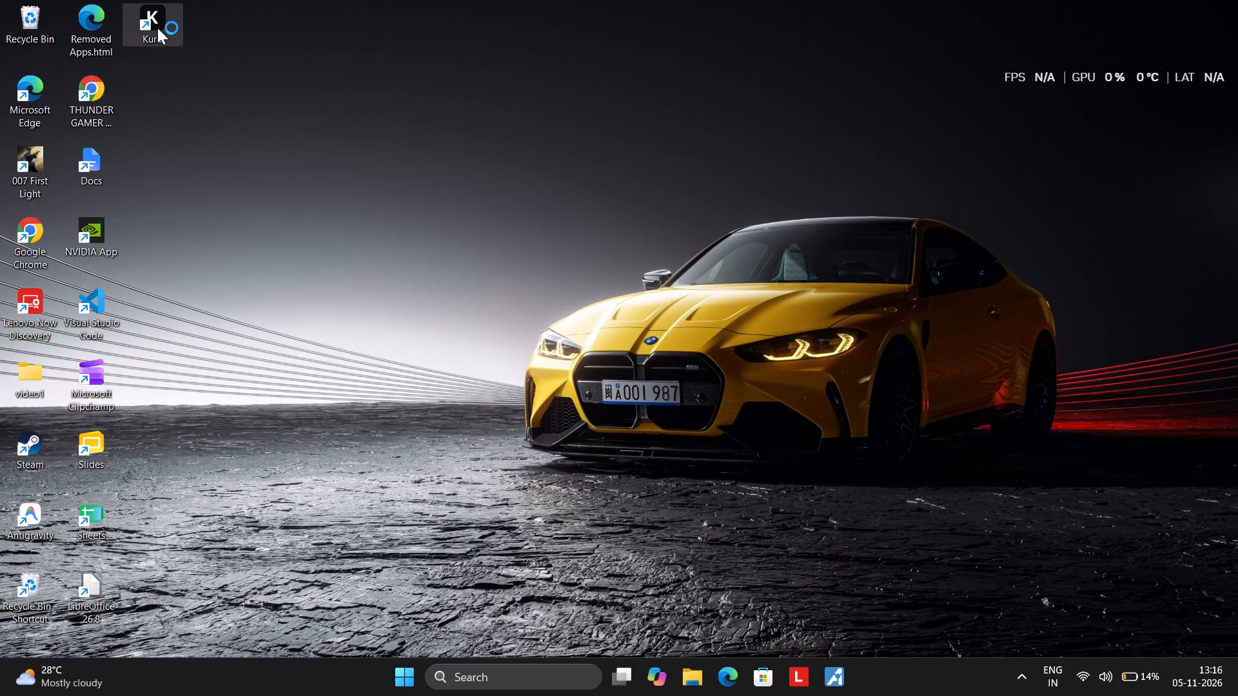